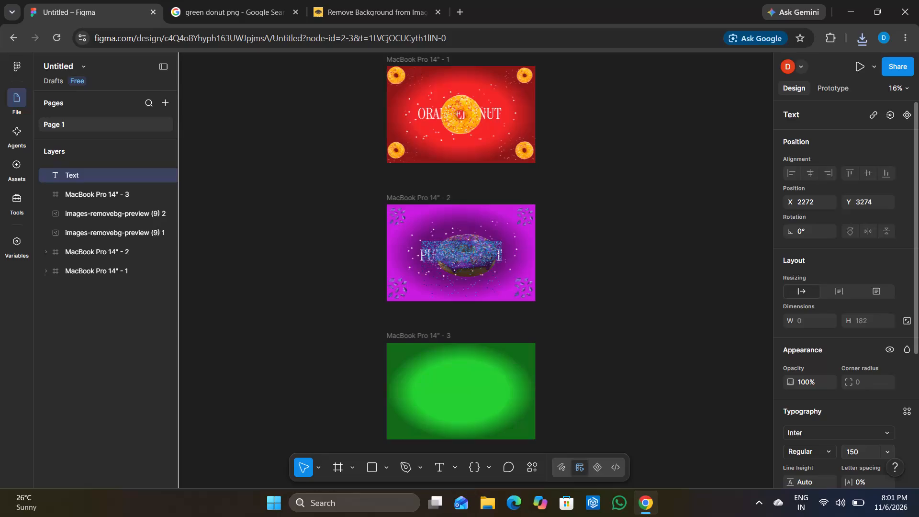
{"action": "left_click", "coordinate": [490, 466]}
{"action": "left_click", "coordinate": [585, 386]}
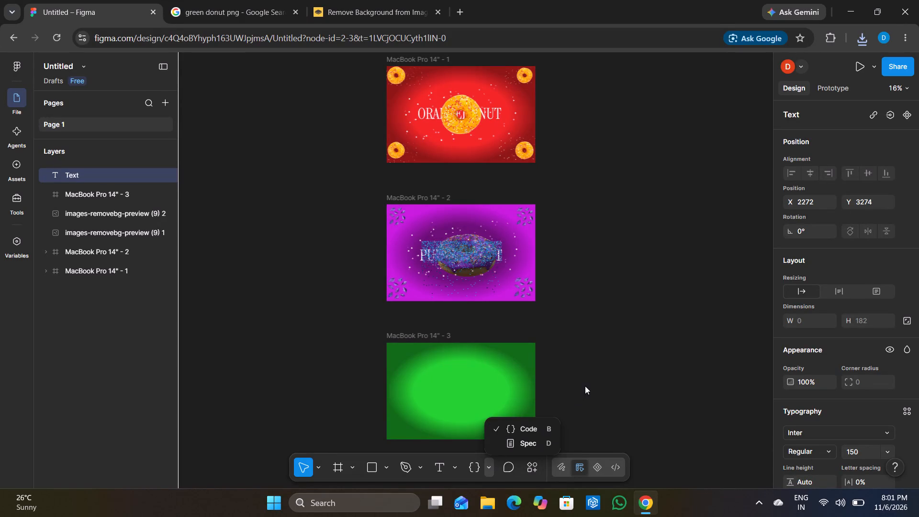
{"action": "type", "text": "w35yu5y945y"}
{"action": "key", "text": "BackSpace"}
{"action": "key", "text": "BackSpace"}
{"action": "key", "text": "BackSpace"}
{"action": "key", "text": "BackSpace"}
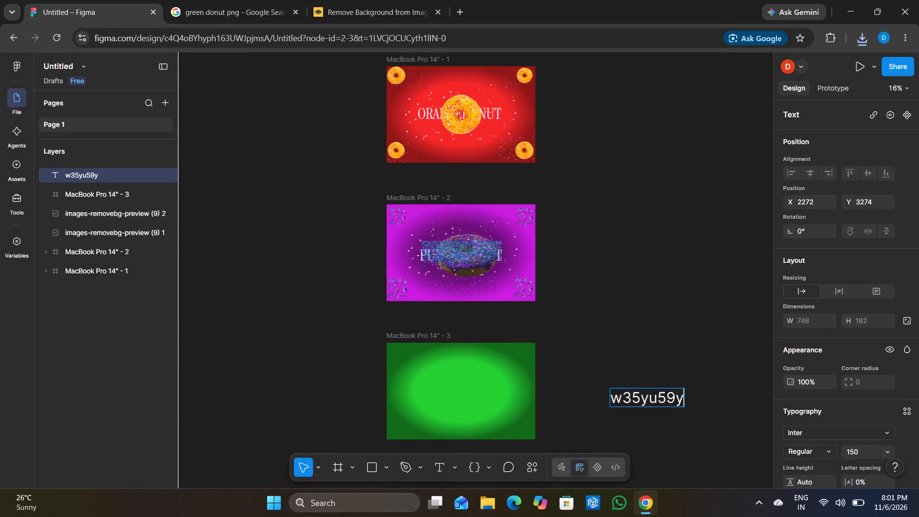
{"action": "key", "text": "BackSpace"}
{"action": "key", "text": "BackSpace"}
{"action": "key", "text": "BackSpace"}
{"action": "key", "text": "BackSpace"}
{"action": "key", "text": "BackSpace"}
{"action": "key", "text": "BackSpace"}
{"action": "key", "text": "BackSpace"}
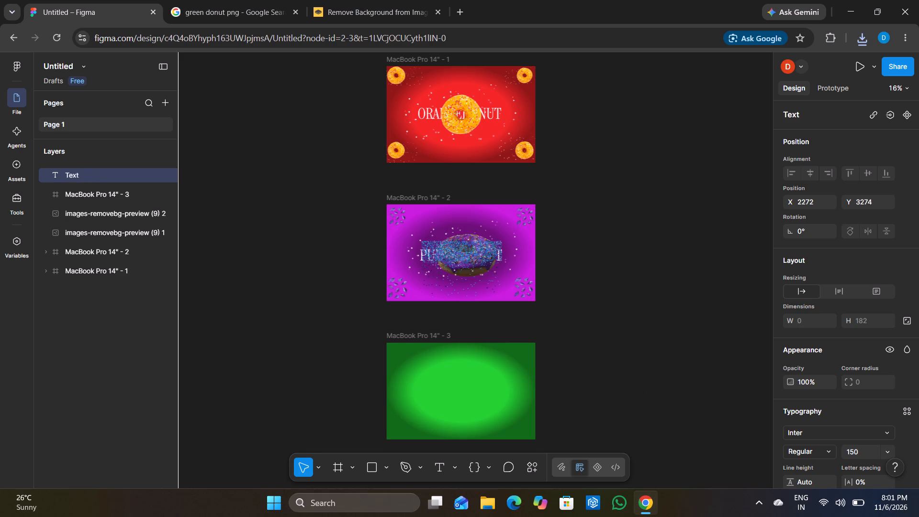
Enter GREENDONUT as the content of the empty text layer beside the green frame.
{"action": "type", "text": "GREEN"}
{"action": "type", "text": "DONUT"}
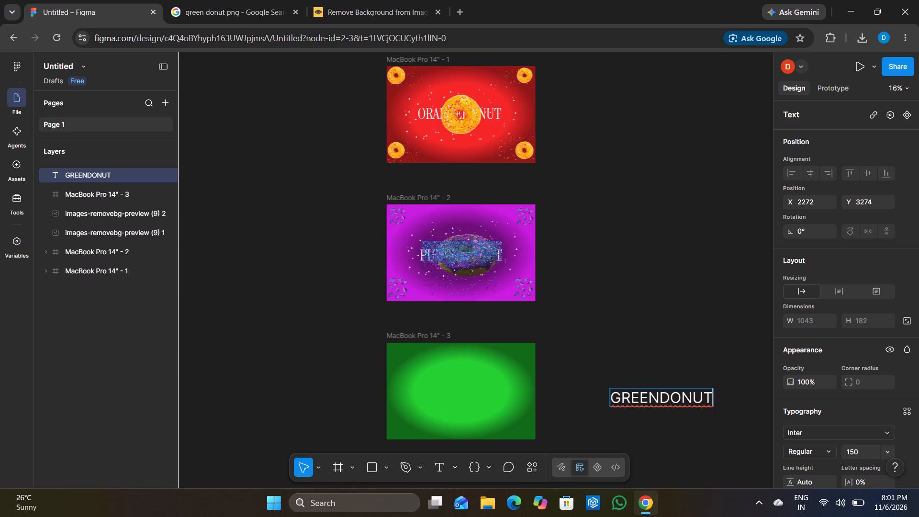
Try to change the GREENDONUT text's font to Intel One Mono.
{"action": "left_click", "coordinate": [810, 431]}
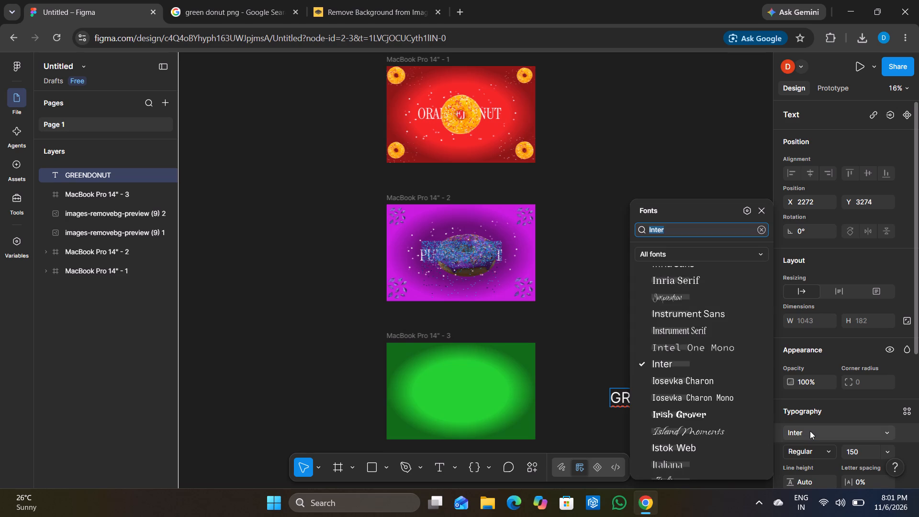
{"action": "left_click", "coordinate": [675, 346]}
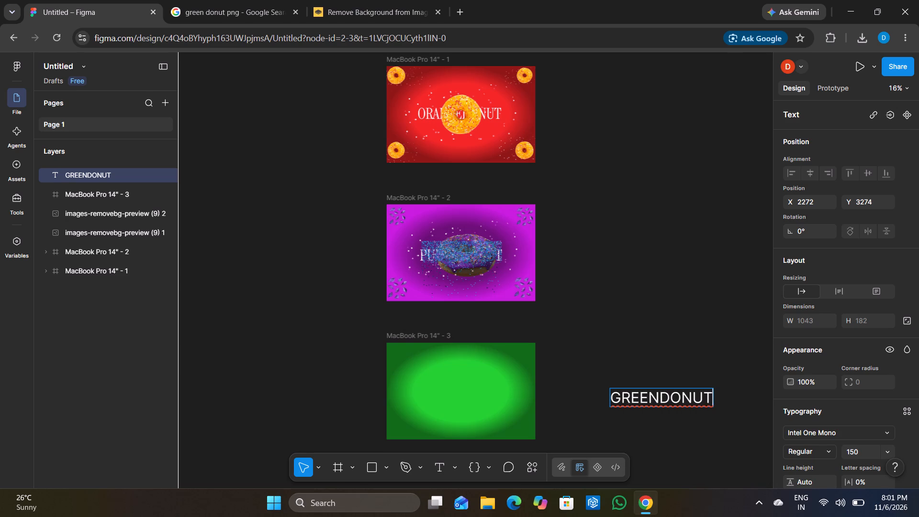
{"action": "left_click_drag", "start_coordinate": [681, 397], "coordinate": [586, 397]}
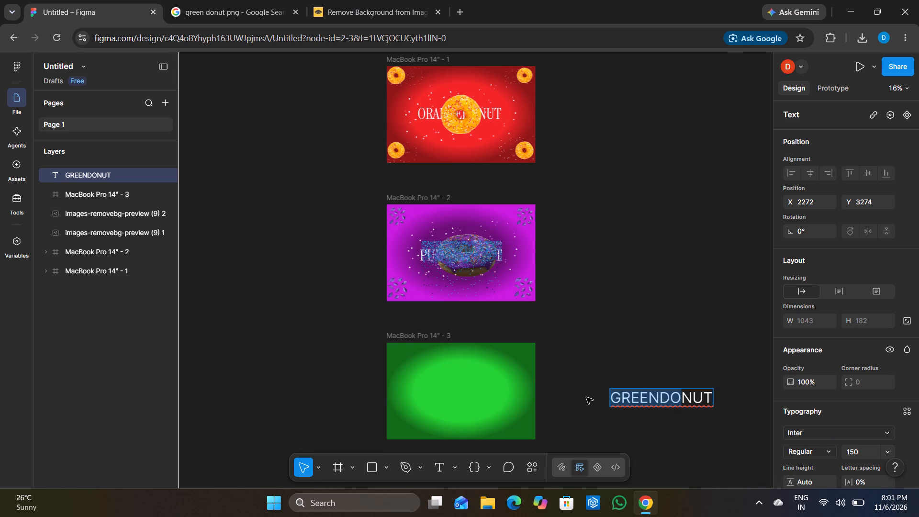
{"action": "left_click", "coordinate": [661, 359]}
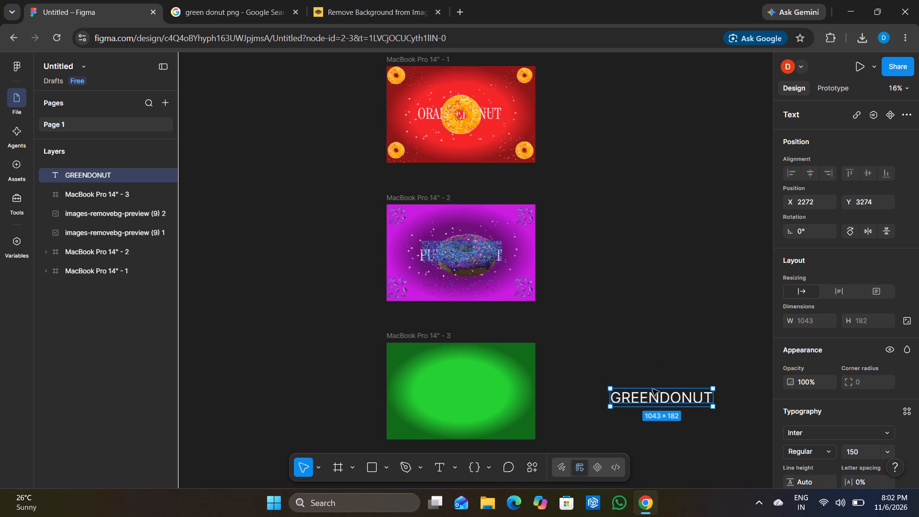
Move the GREENDONUT text into the MacBook Pro 14" - 3 frame and centre it at about X 234, Y 400.
{"action": "left_click_drag", "start_coordinate": [651, 400], "coordinate": [557, 358]}
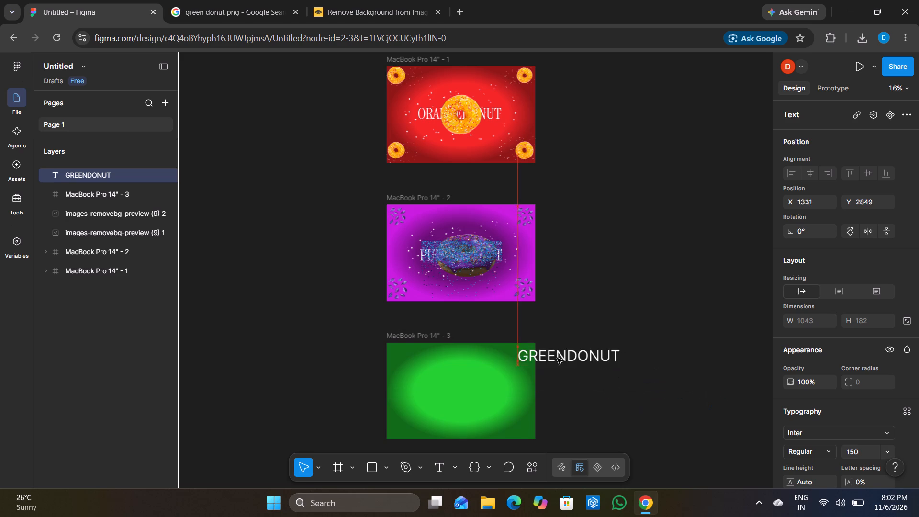
{"action": "left_click_drag", "start_coordinate": [557, 358], "coordinate": [415, 412]}
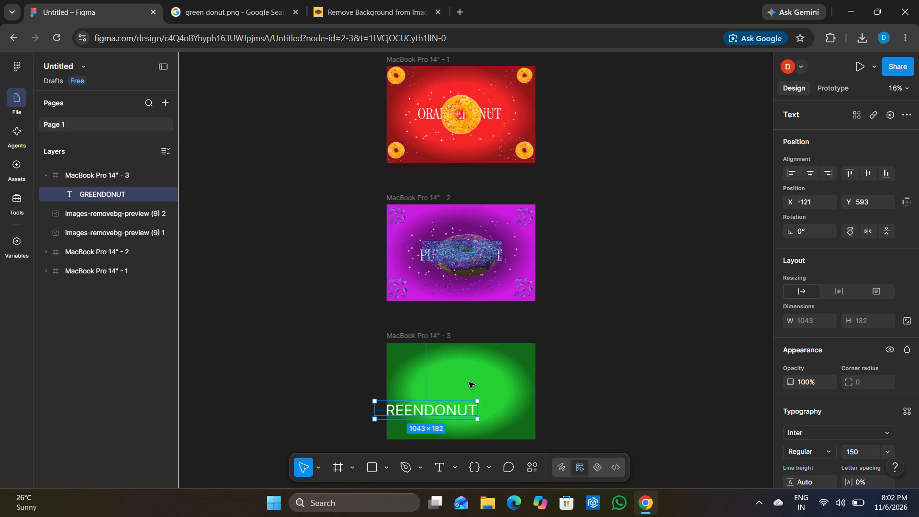
{"action": "left_click_drag", "start_coordinate": [441, 404], "coordinate": [475, 387]}
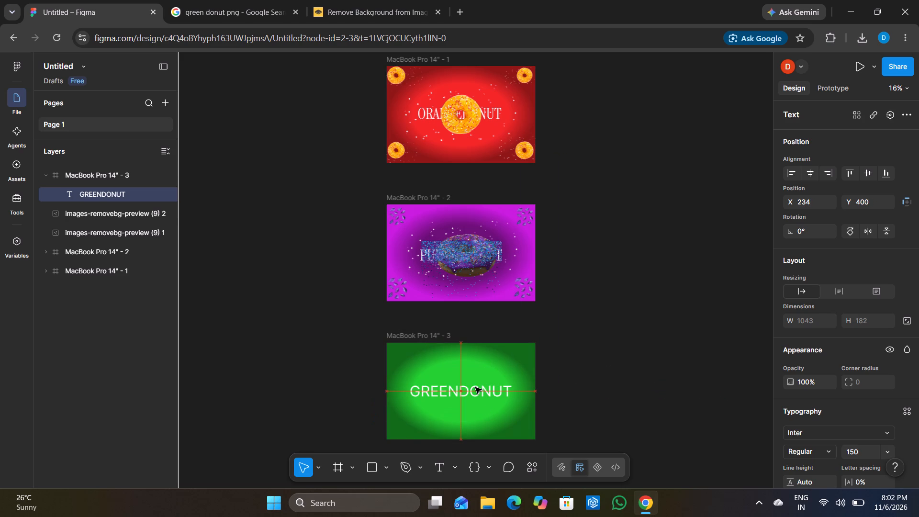
{"action": "left_click_drag", "start_coordinate": [475, 387], "coordinate": [474, 382]}
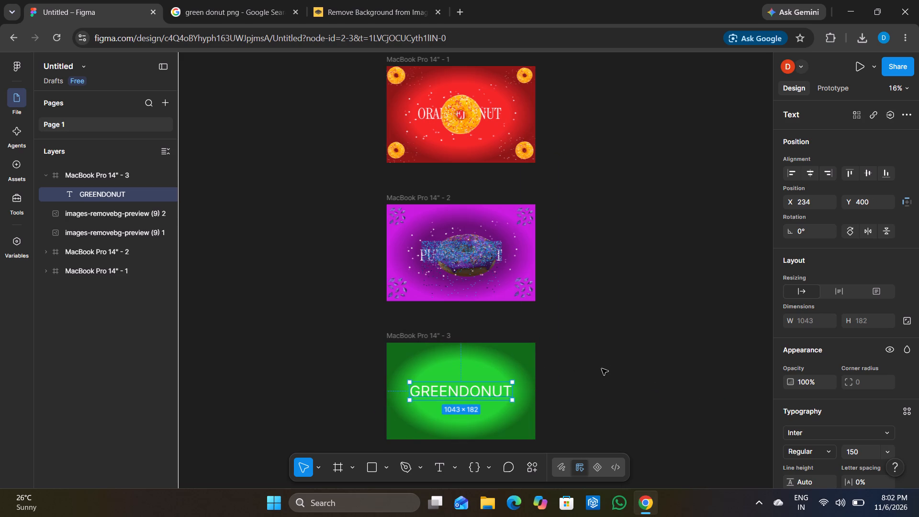
{"action": "left_click", "coordinate": [602, 369]}
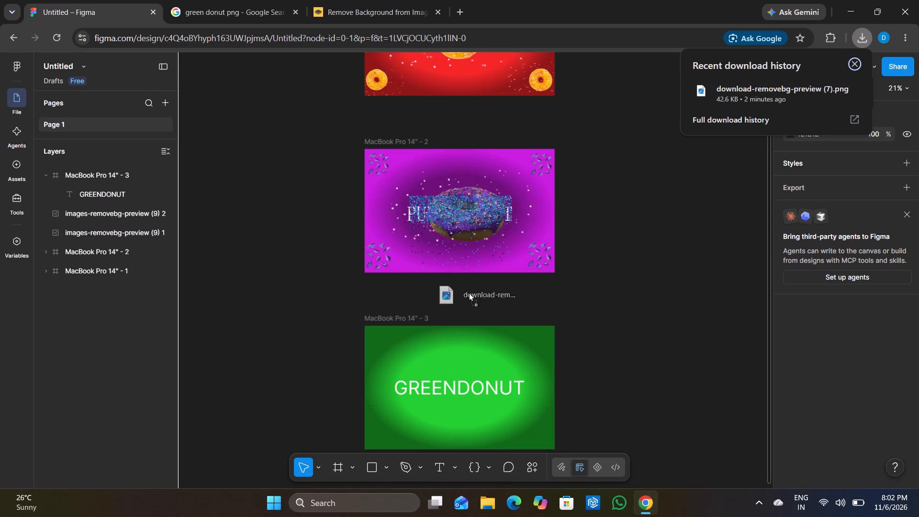
{"action": "left_click_drag", "start_coordinate": [469, 292], "coordinate": [448, 383]}
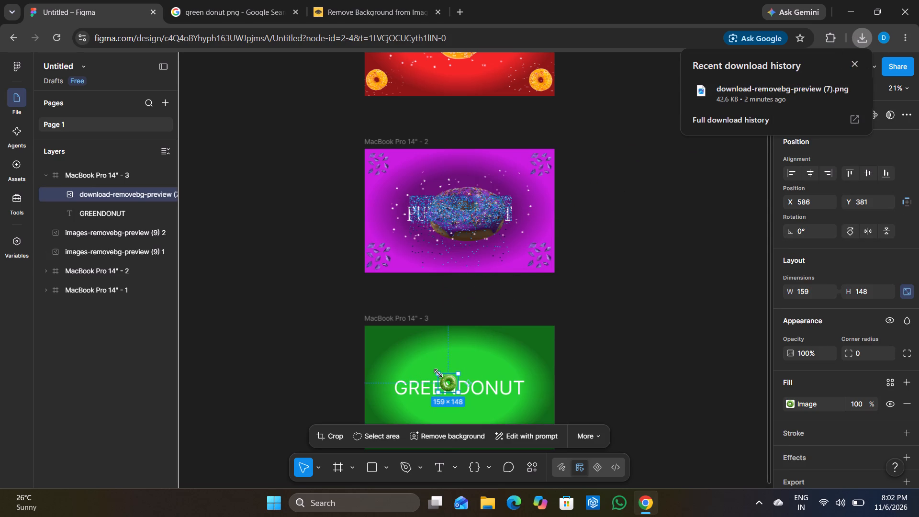
{"action": "left_click_drag", "start_coordinate": [438, 373], "coordinate": [415, 356]}
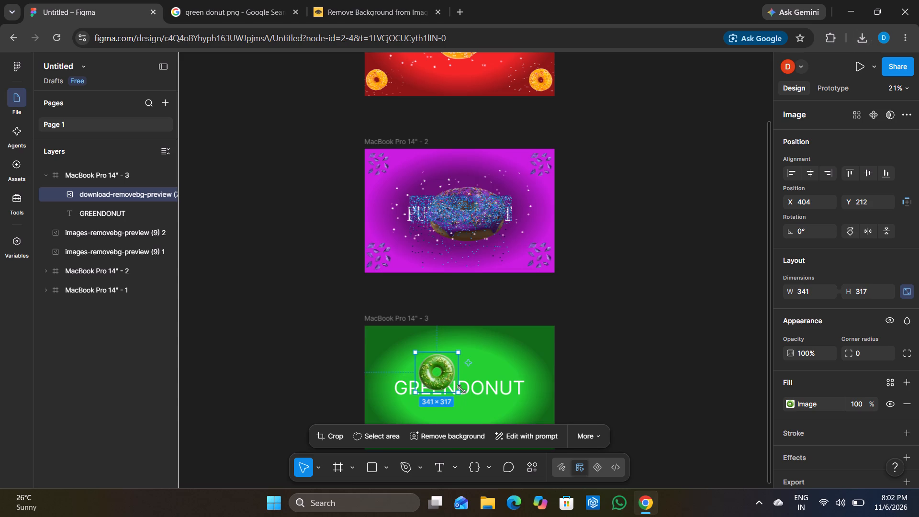
{"action": "left_click_drag", "start_coordinate": [457, 390], "coordinate": [472, 400]}
Centre the green donut image horizontally and vertically in the MacBook Pro 14" - 3 frame, over the GREENDONUT text.
{"action": "left_click_drag", "start_coordinate": [447, 384], "coordinate": [462, 393]}
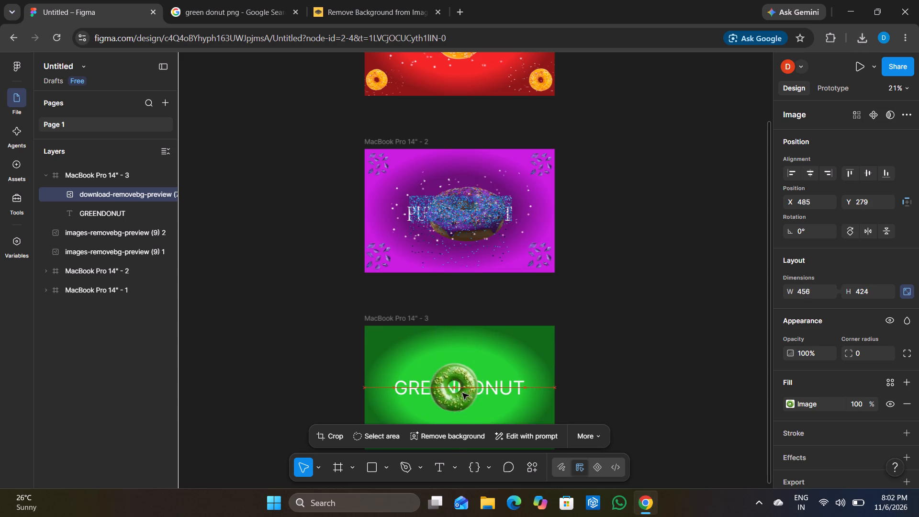
{"action": "left_click_drag", "start_coordinate": [462, 393], "coordinate": [463, 391]}
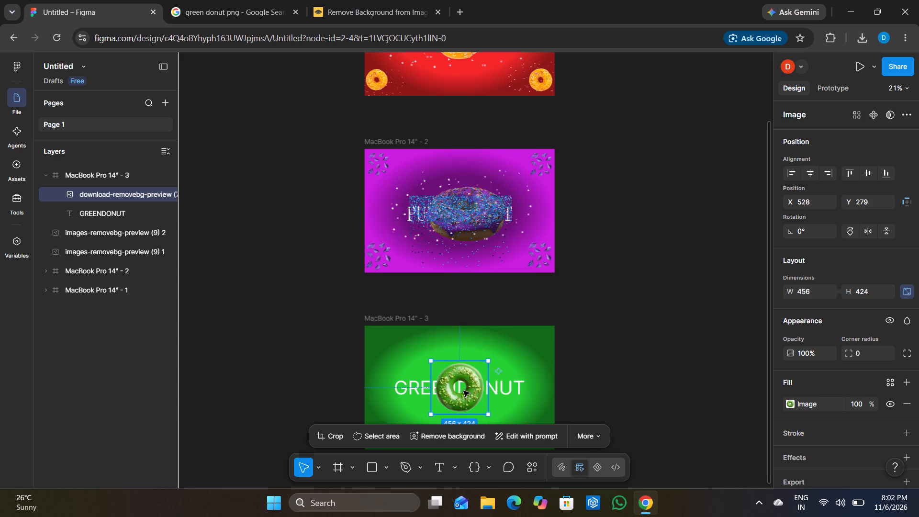
{"action": "left_click", "coordinate": [803, 174]}
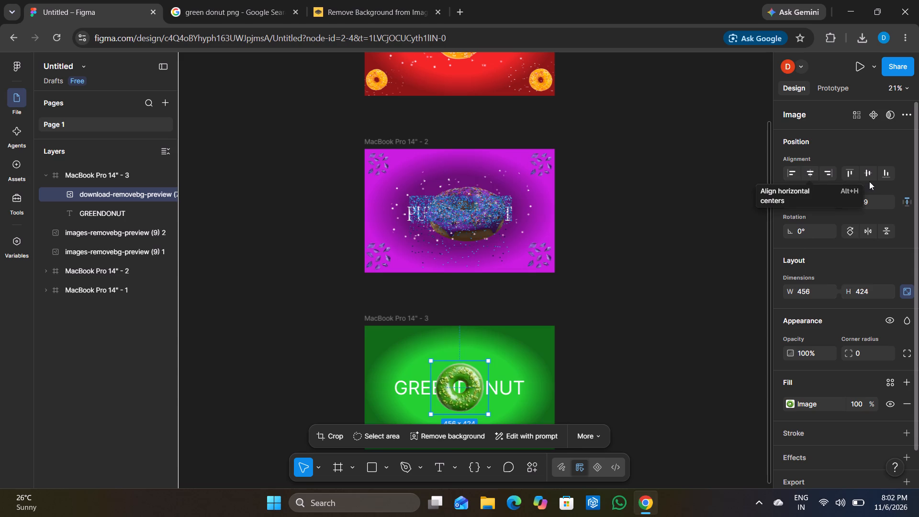
{"action": "left_click", "coordinate": [872, 176]}
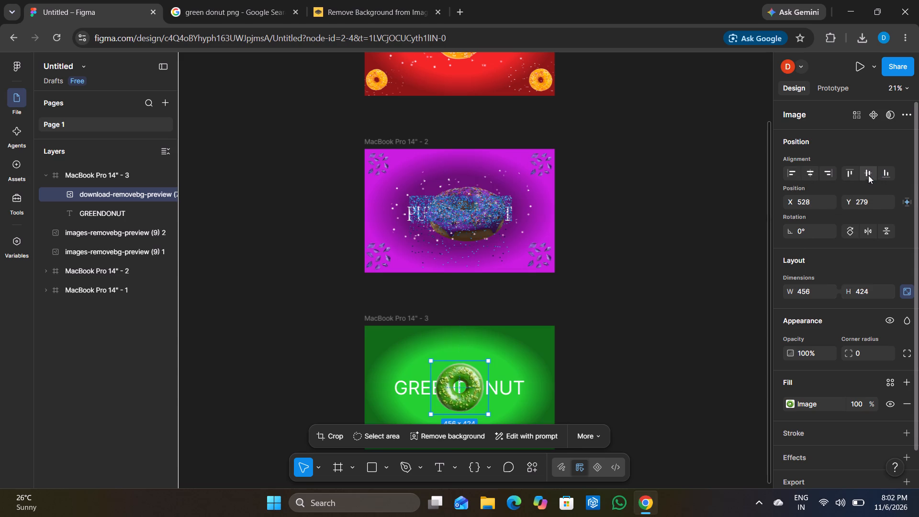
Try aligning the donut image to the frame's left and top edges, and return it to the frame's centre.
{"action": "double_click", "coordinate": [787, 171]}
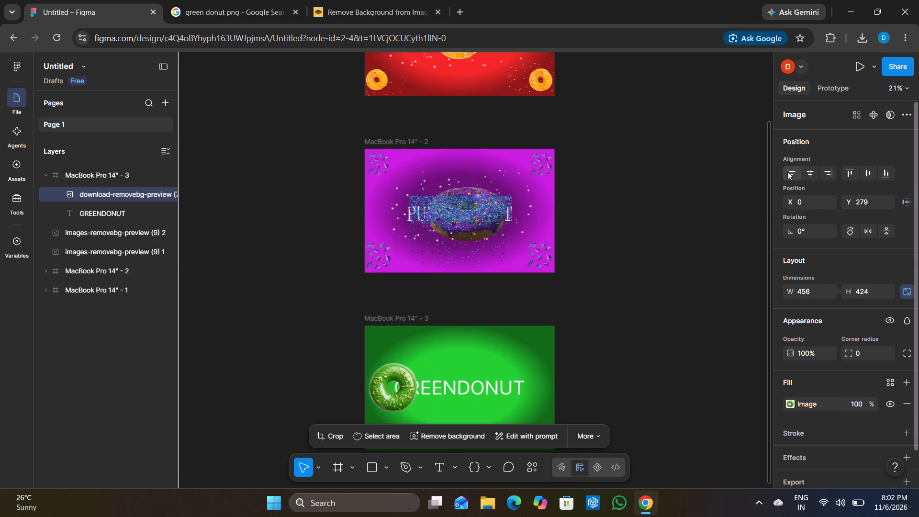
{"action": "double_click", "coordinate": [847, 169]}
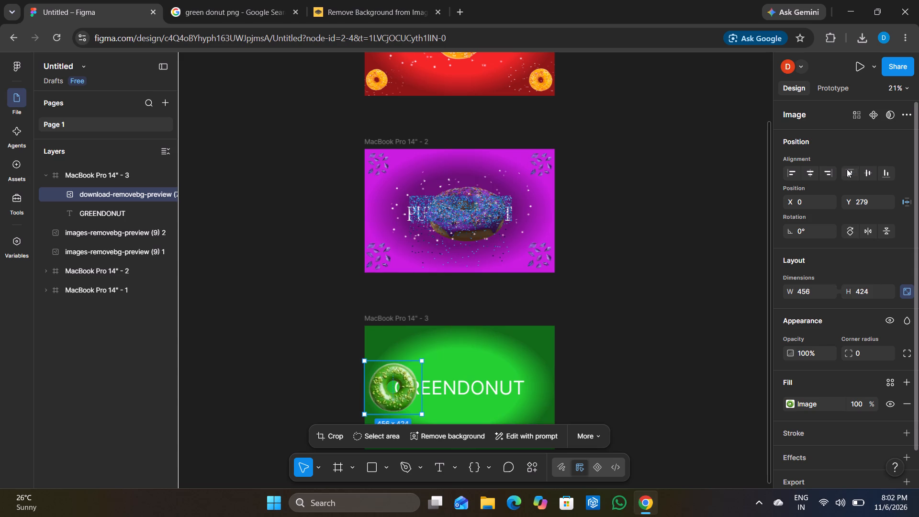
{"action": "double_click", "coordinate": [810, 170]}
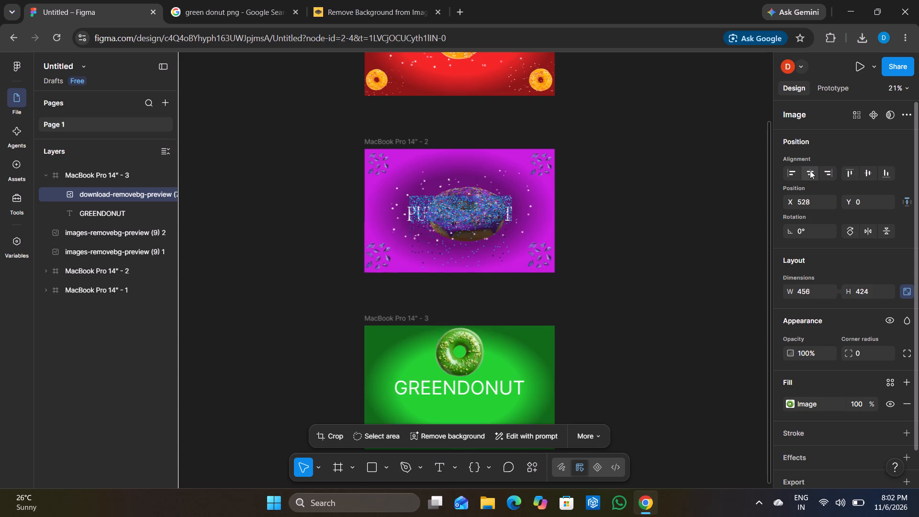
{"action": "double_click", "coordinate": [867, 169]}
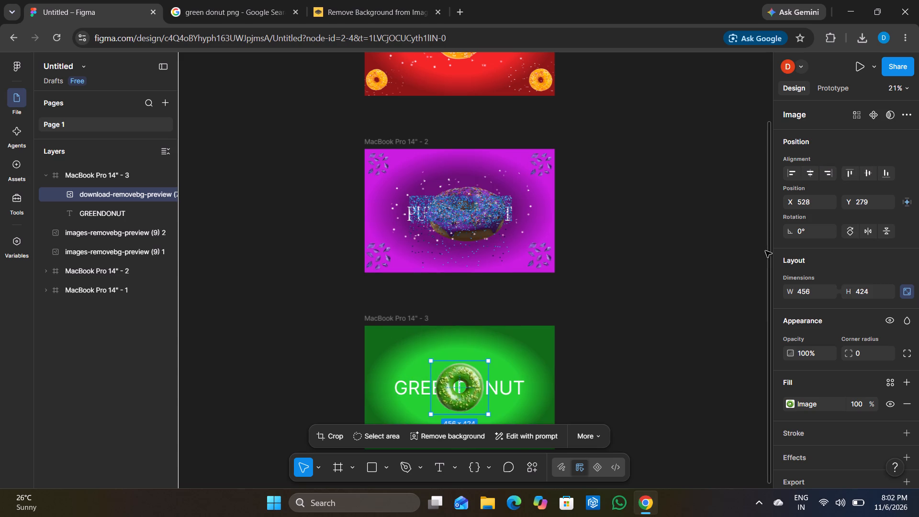
Nudge the green donut image down 3 px to Y 282 and deselect it.
{"action": "key", "text": "Down"}
{"action": "key", "text": "Down"}
{"action": "key", "text": "Down"}
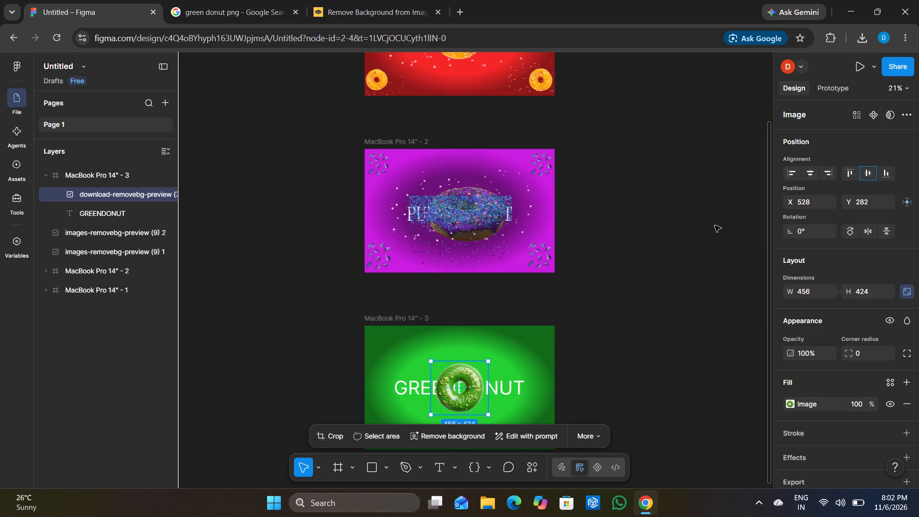
{"action": "left_click", "coordinate": [715, 225]}
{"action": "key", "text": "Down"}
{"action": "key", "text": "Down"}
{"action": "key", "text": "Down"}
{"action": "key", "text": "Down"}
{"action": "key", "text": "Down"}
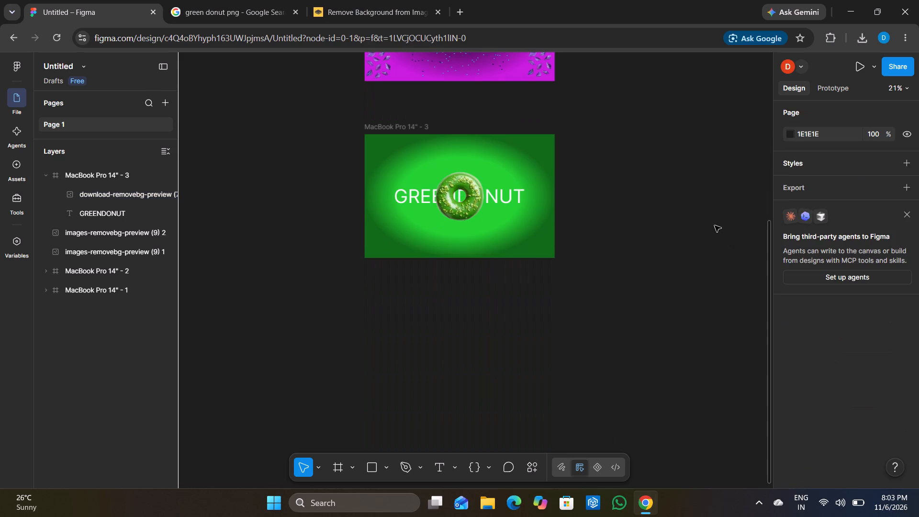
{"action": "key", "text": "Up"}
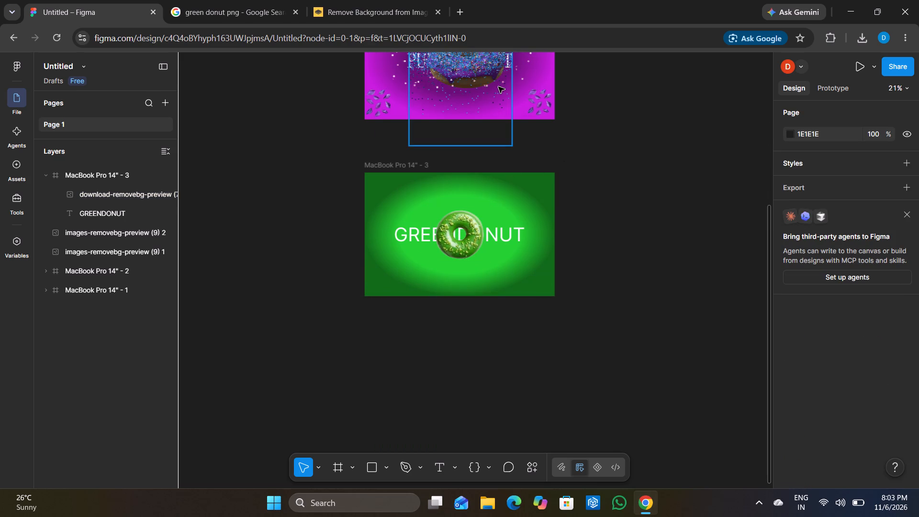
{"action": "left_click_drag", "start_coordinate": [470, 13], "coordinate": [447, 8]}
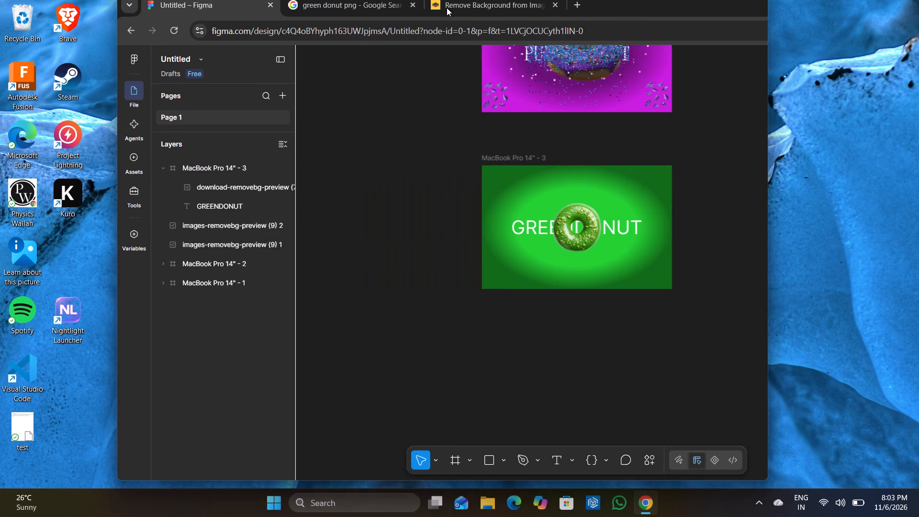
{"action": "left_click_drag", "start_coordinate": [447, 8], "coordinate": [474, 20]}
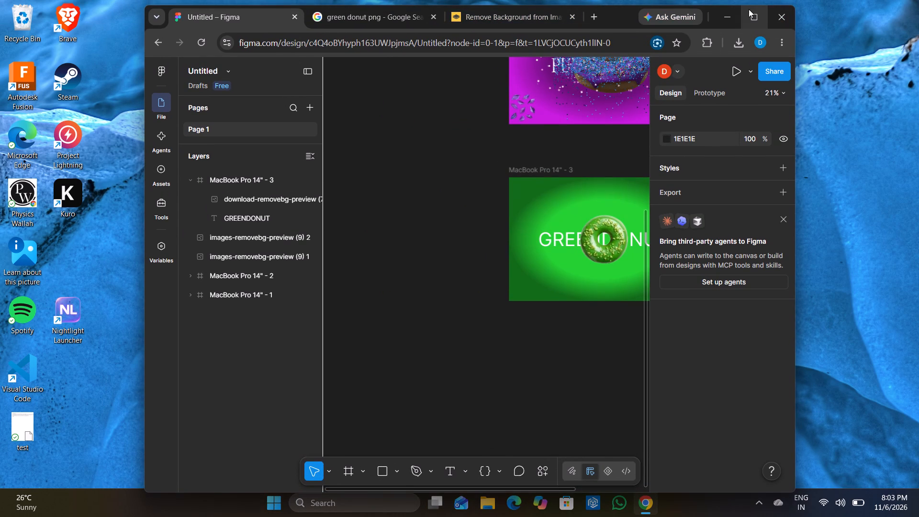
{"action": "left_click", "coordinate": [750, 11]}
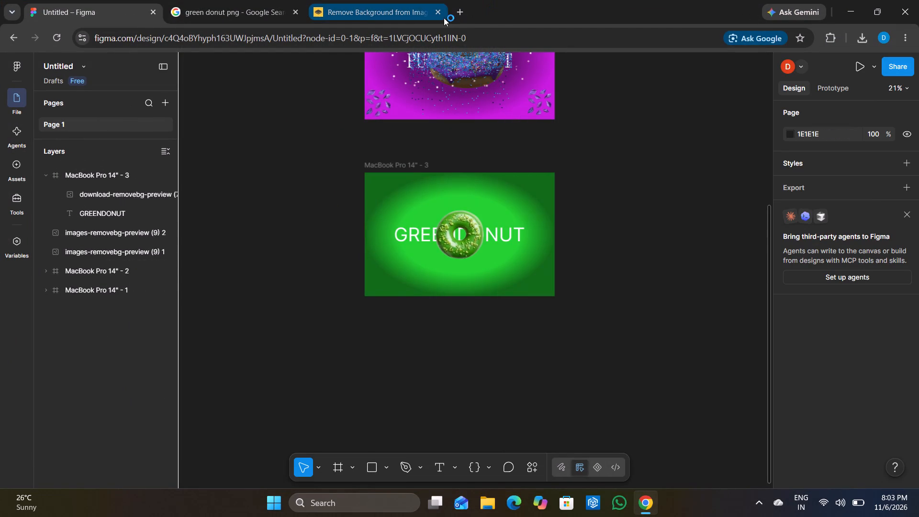
In a new browser tab, search Google Images for GREEN LEAVES SPRINKLES PNG.
{"action": "left_click", "coordinate": [457, 11]}
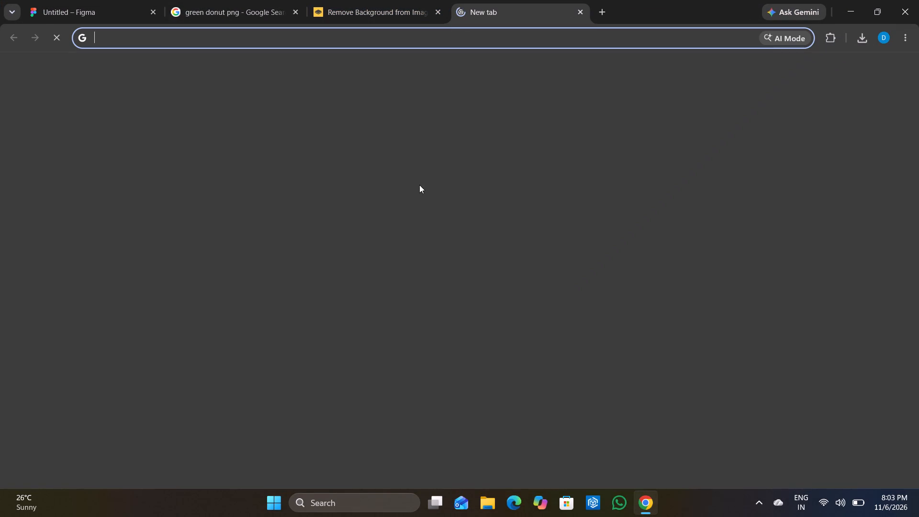
{"action": "left_click", "coordinate": [354, 236]}
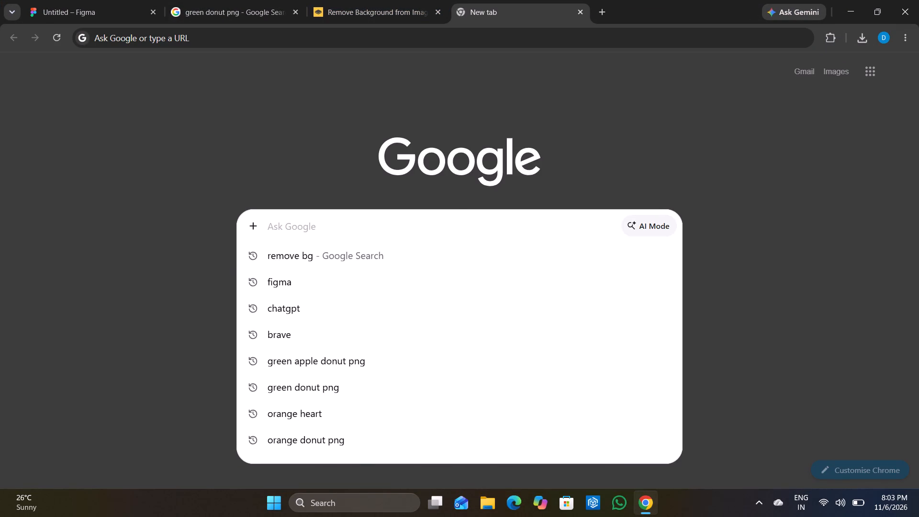
{"action": "type", "text": "GREEN LEAVES"}
{"action": "key", "text": "space"}
{"action": "type", "text": "SR"}
{"action": "key", "text": "BackSpace"}
{"action": "type", "text": "PRINKLES"}
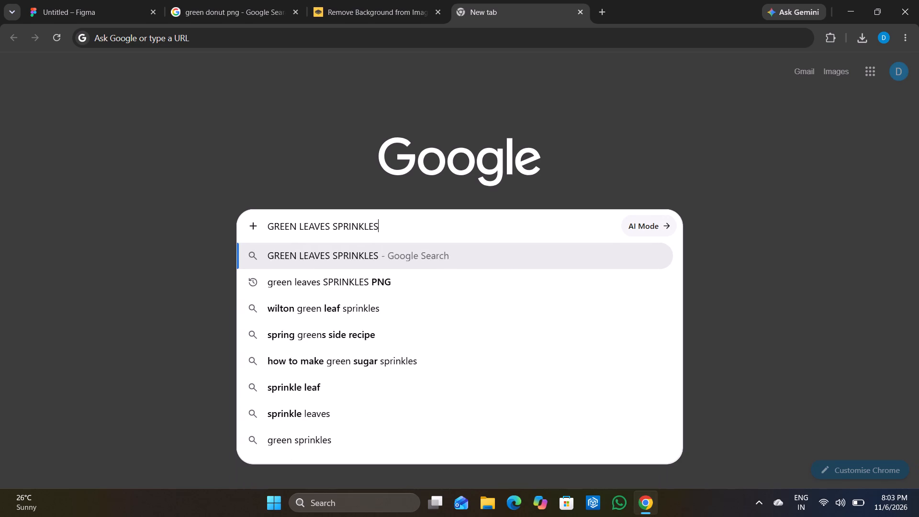
{"action": "key", "text": "Return"}
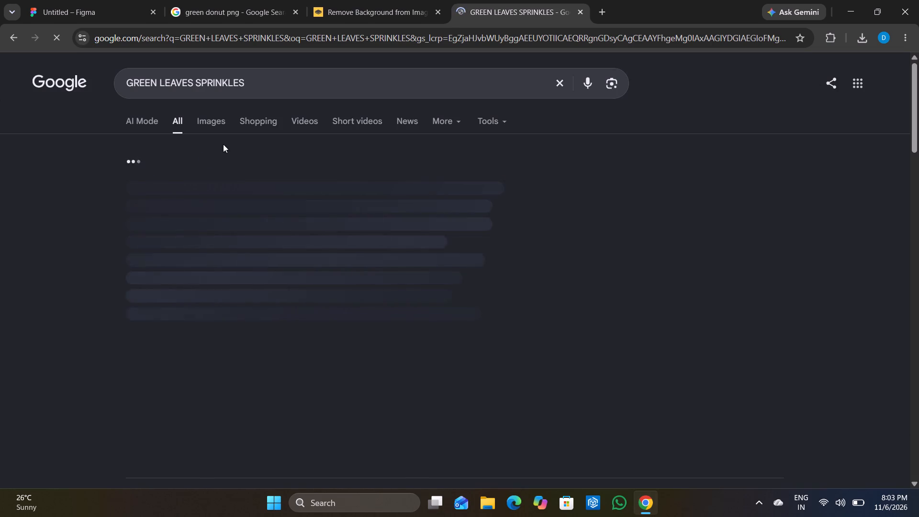
{"action": "left_click", "coordinate": [205, 125]}
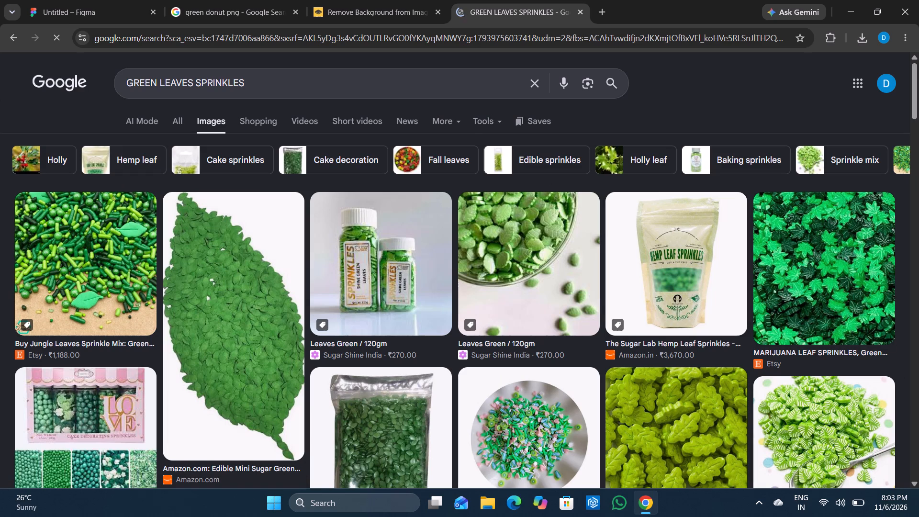
{"action": "left_click", "coordinate": [285, 81]}
{"action": "key", "text": "space"}
{"action": "type", "text": "PNG"}
{"action": "key", "text": "Return"}
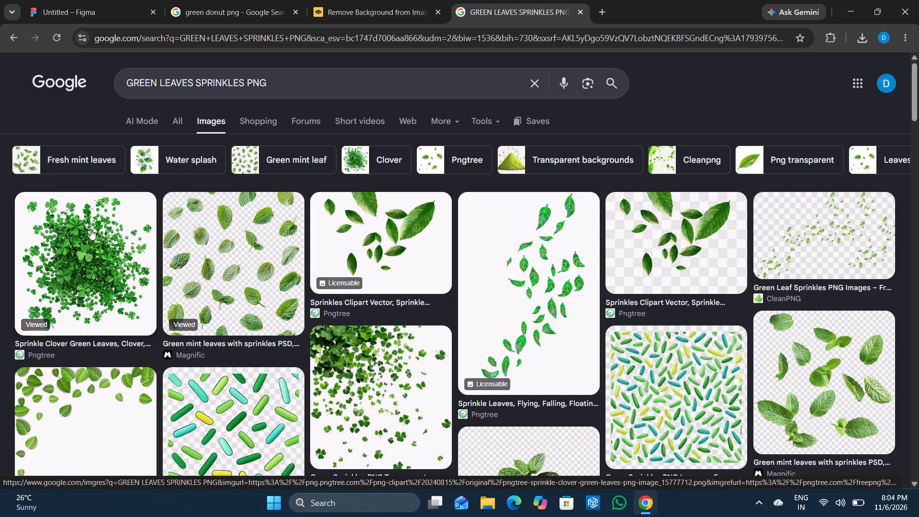
Remove the background from the first clover leaves result in remove.bg and download the free 500 x 500 preview.
{"action": "left_click_drag", "start_coordinate": [82, 259], "coordinate": [178, 177]}
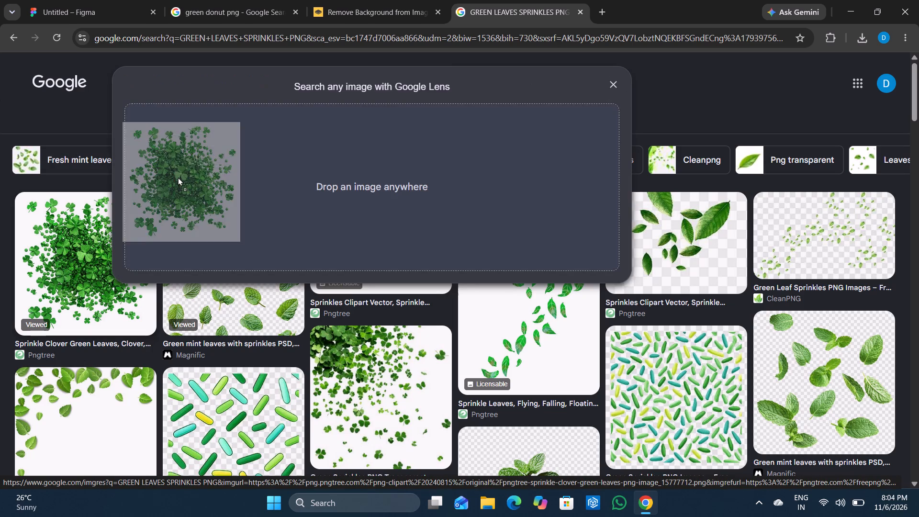
{"action": "left_click_drag", "start_coordinate": [178, 177], "coordinate": [256, 0]}
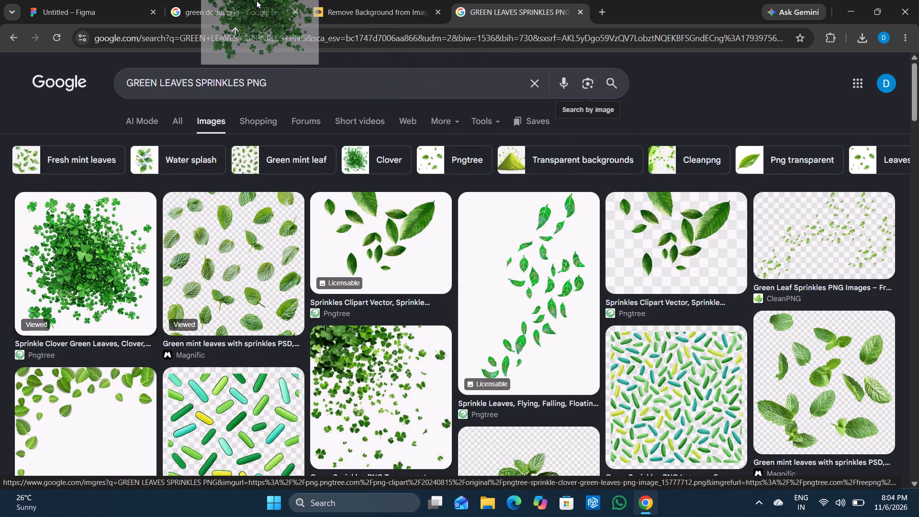
{"action": "left_click_drag", "start_coordinate": [256, 0], "coordinate": [332, 83]}
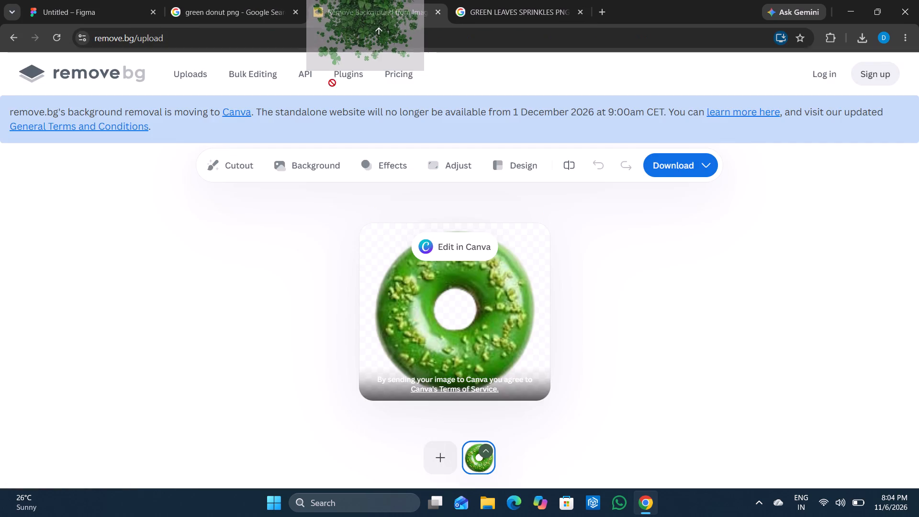
{"action": "left_click_drag", "start_coordinate": [332, 83], "coordinate": [457, 303]}
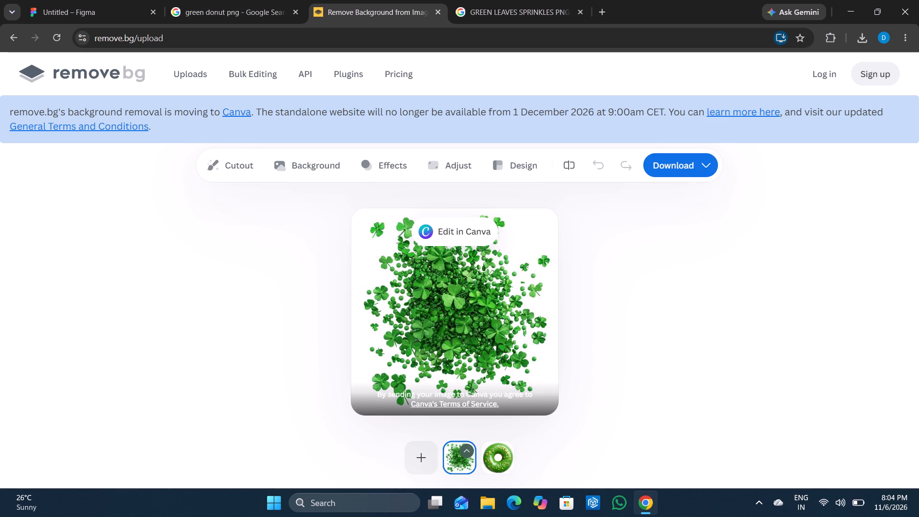
{"action": "left_click", "coordinate": [659, 160]}
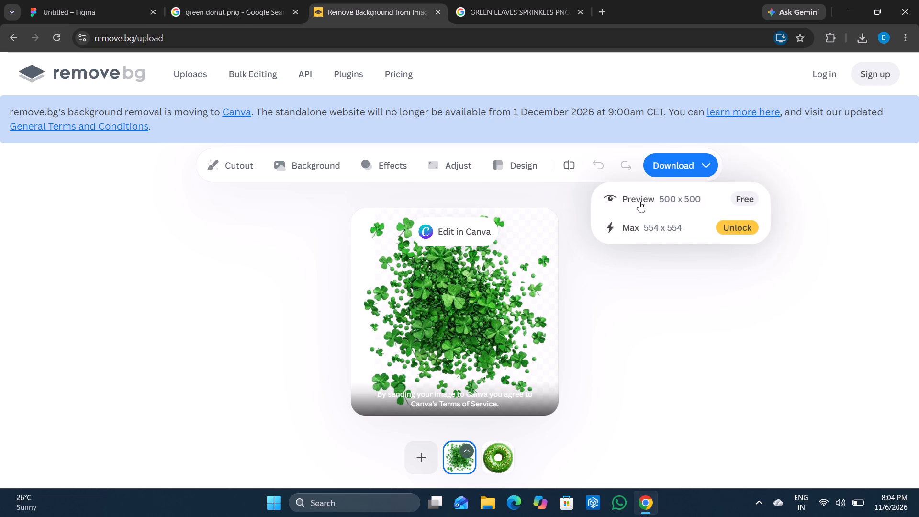
{"action": "left_click", "coordinate": [639, 202]}
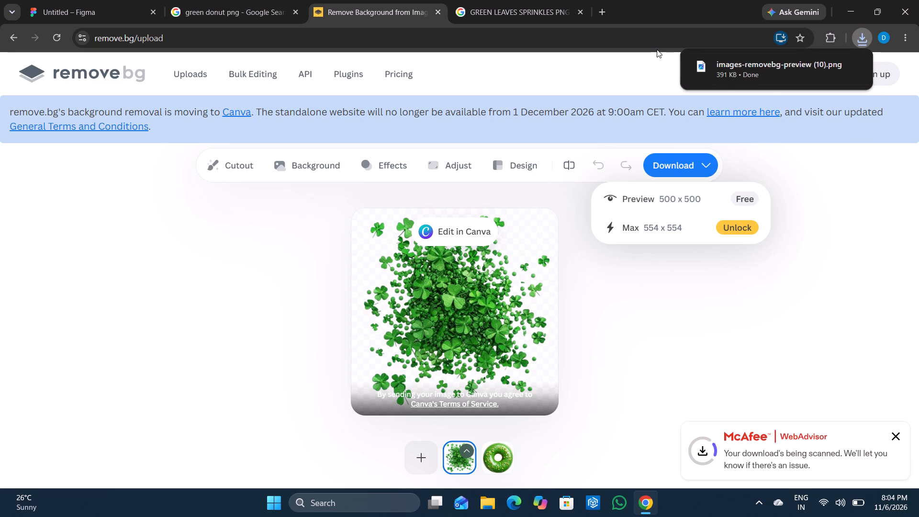
{"action": "scroll", "coordinate": [657, 49], "scroll_direction": "left", "scroll_amount": 1}
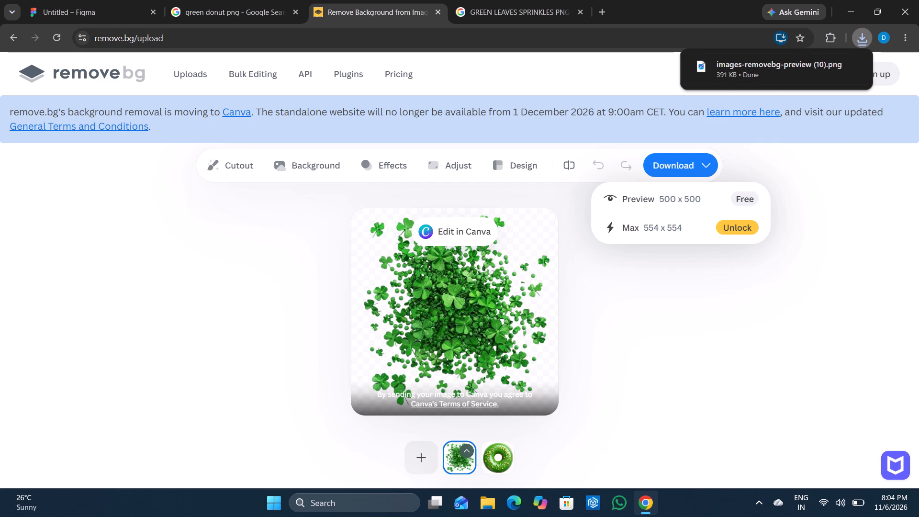
{"action": "scroll", "coordinate": [628, 40], "scroll_direction": "left", "scroll_amount": 1}
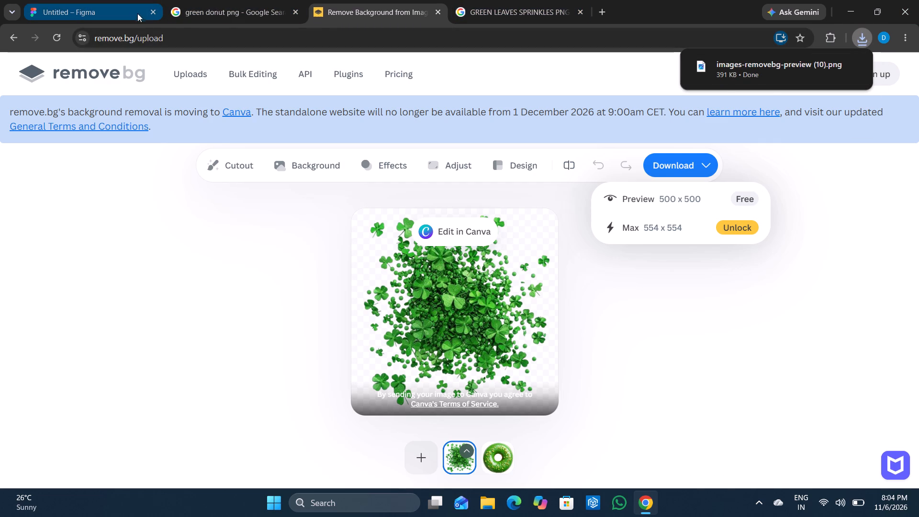
Switch to Figma, place images-removebg-preview (10).png on the canvas beside the green frame, and shrink it to about 326 × 326.
{"action": "left_click", "coordinate": [126, 10]}
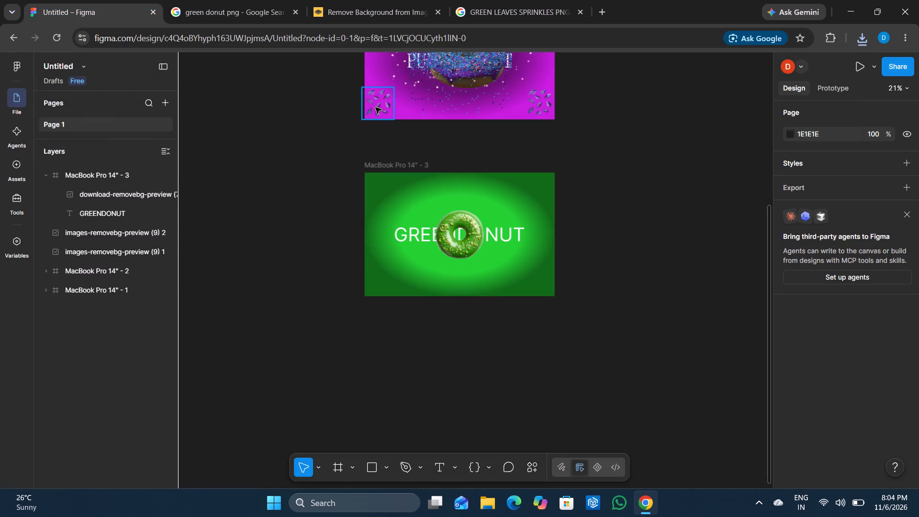
{"action": "left_click", "coordinate": [863, 39]}
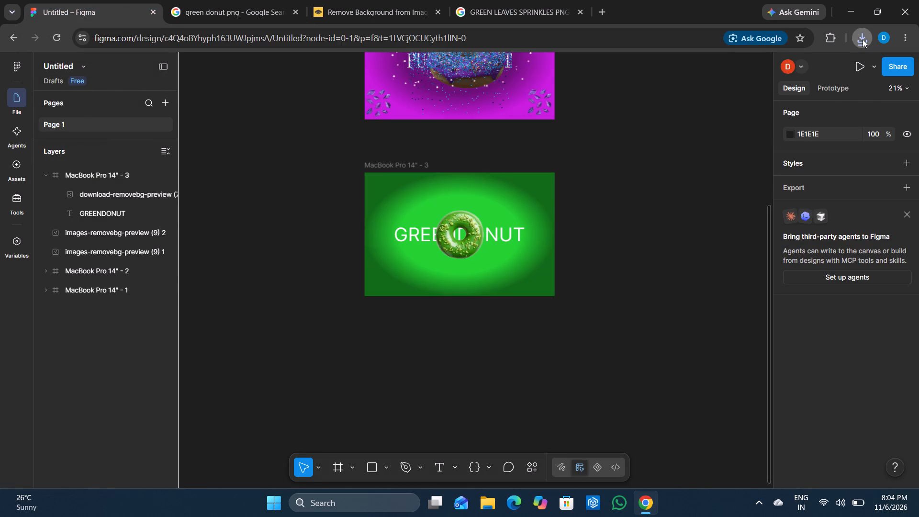
{"action": "left_click", "coordinate": [863, 39]}
{"action": "left_click", "coordinate": [863, 39]}
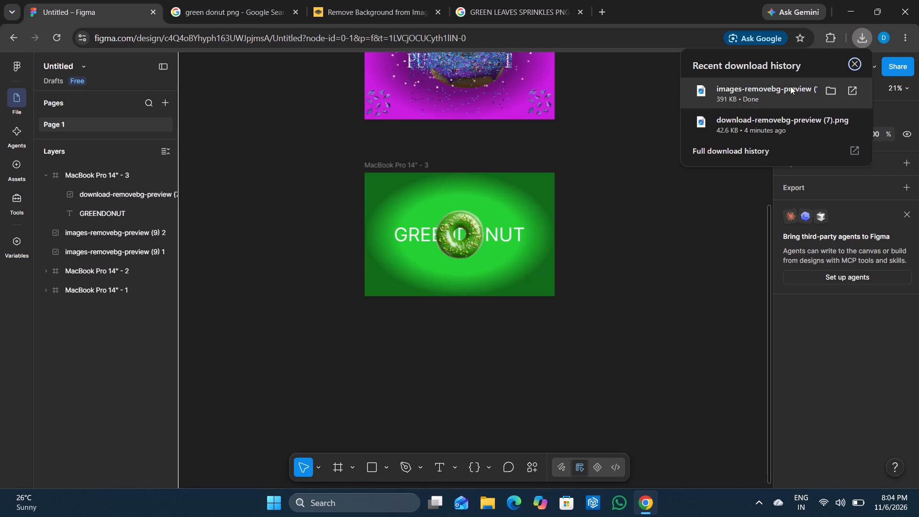
{"action": "left_click_drag", "start_coordinate": [790, 86], "coordinate": [509, 190]}
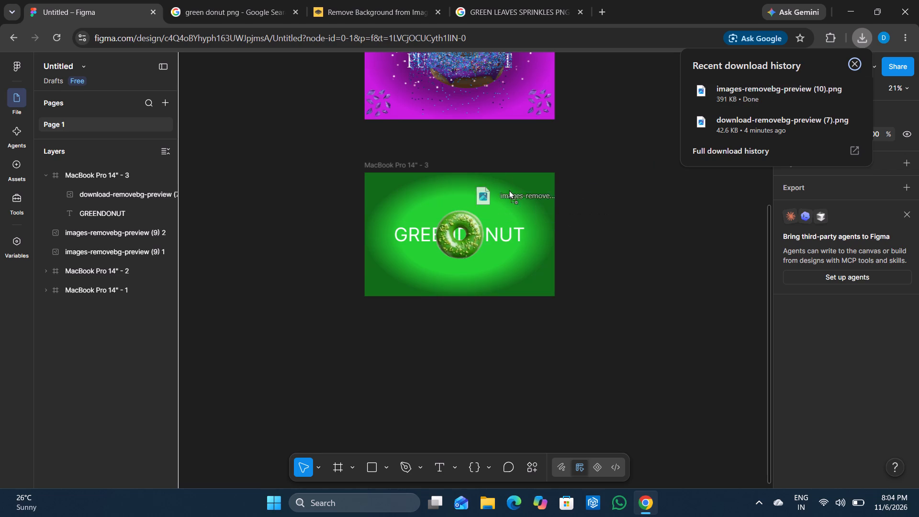
{"action": "left_click_drag", "start_coordinate": [509, 190], "coordinate": [661, 199]}
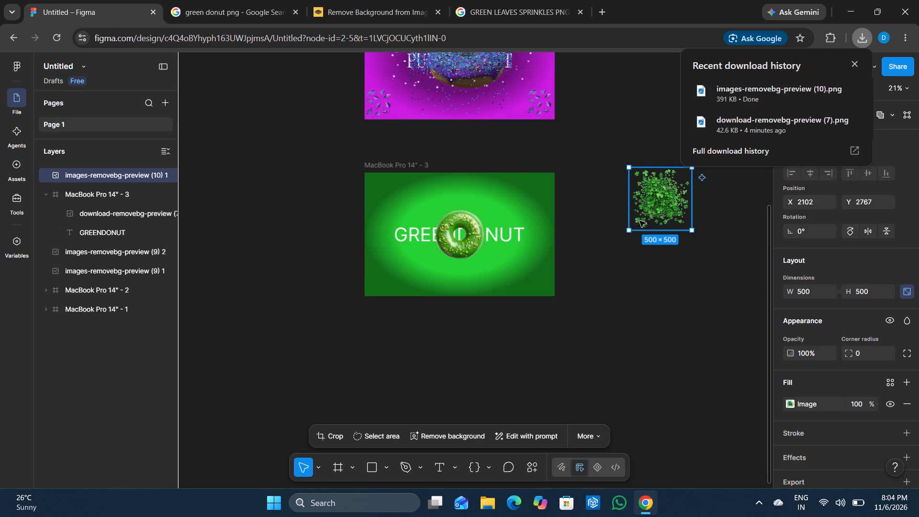
{"action": "left_click_drag", "start_coordinate": [630, 229], "coordinate": [659, 208]}
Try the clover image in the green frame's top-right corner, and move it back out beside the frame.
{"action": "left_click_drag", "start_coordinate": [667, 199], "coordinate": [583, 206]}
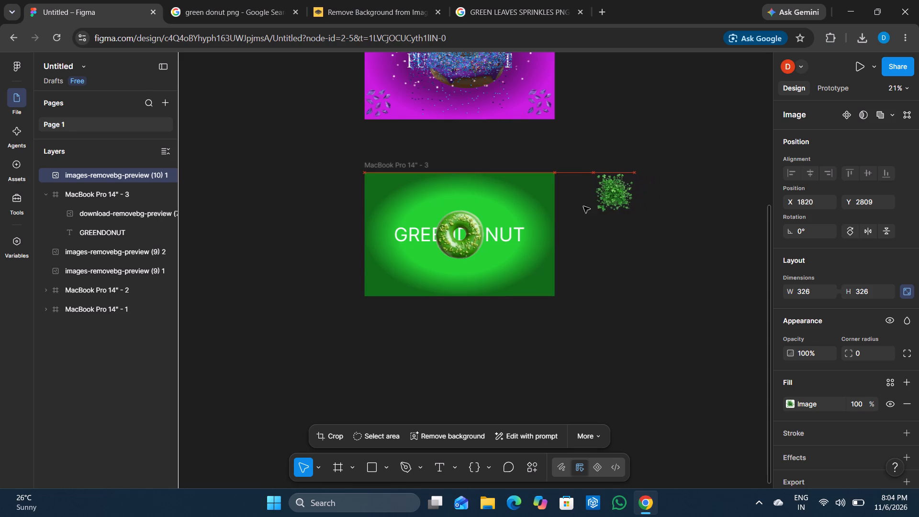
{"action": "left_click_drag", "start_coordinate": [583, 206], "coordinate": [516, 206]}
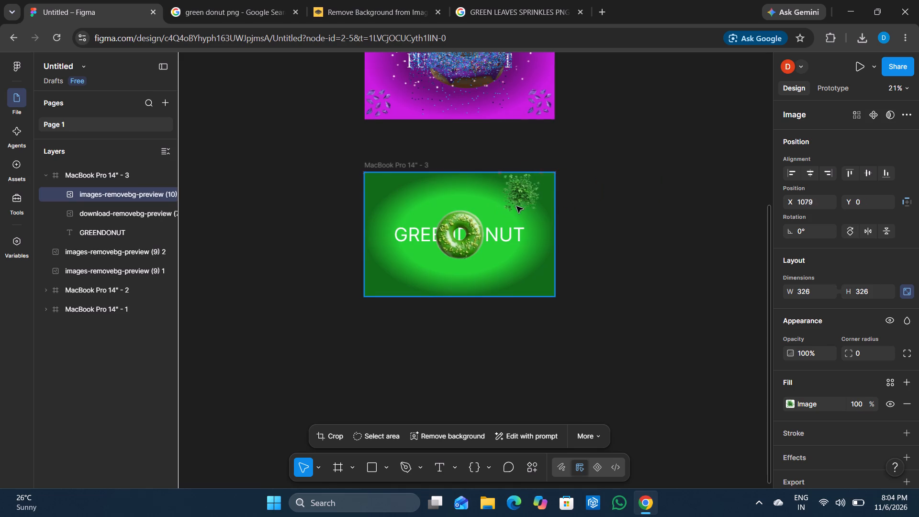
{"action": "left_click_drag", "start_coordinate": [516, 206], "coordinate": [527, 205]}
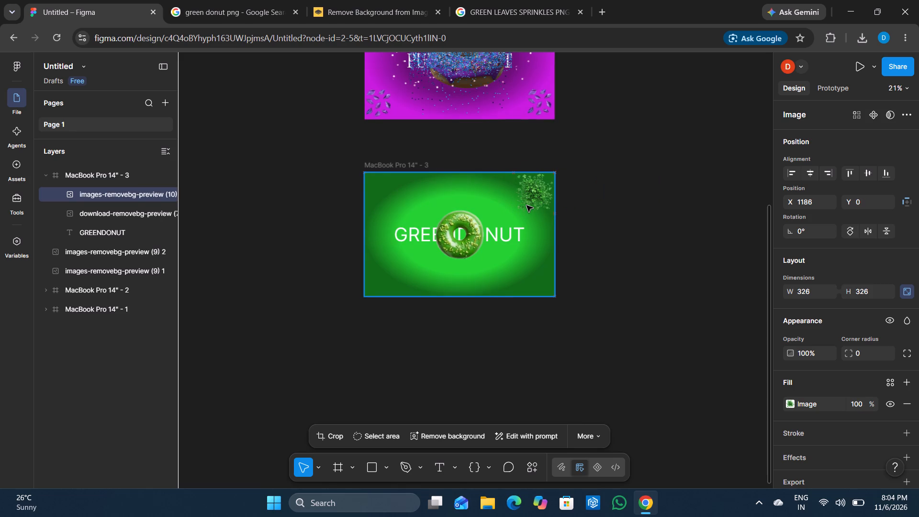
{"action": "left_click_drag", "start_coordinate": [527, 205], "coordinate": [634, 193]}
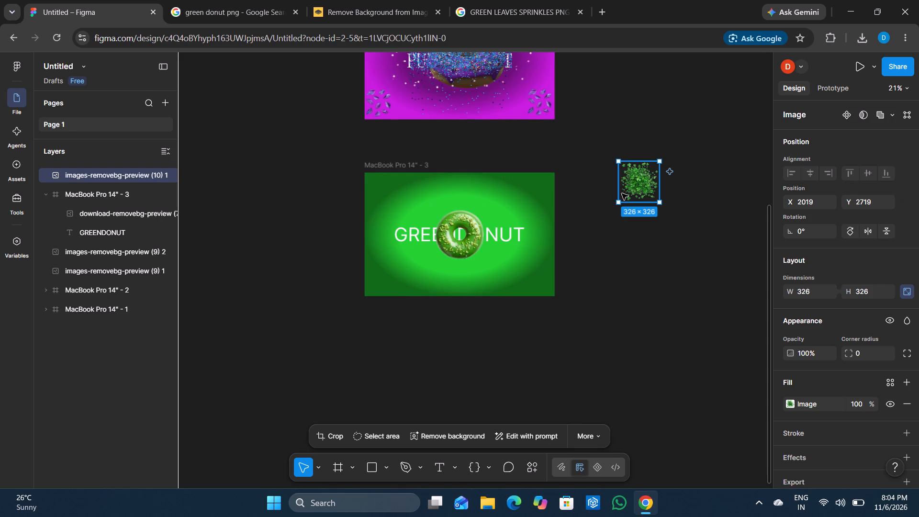
Shrink the clover image to about 232 × 232 and place it in the green frame's top-right corner at X 1277, Y 0.
{"action": "left_click_drag", "start_coordinate": [616, 201], "coordinate": [639, 190]}
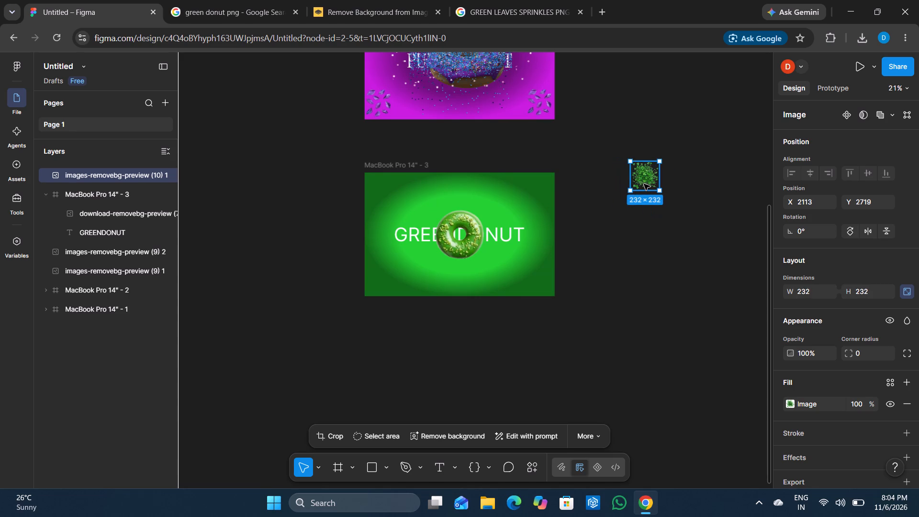
{"action": "left_click_drag", "start_coordinate": [644, 184], "coordinate": [501, 194]}
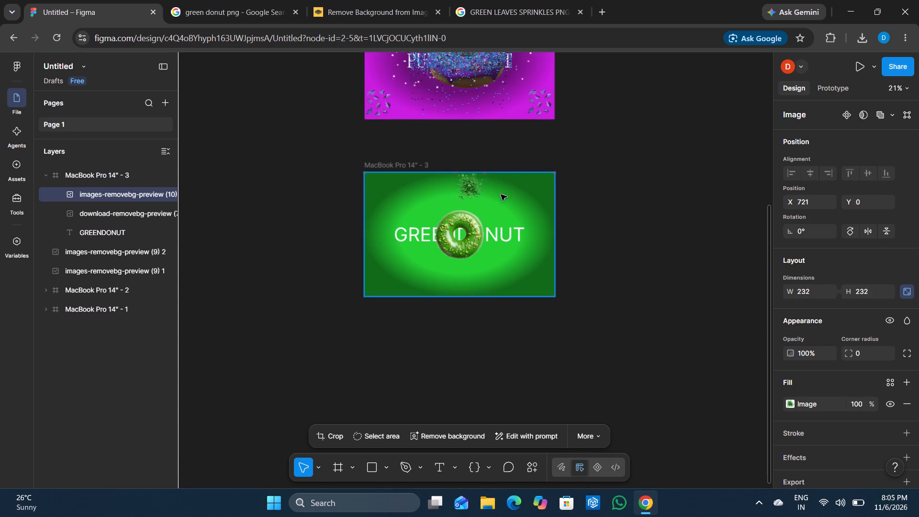
{"action": "left_click_drag", "start_coordinate": [501, 194], "coordinate": [530, 200]}
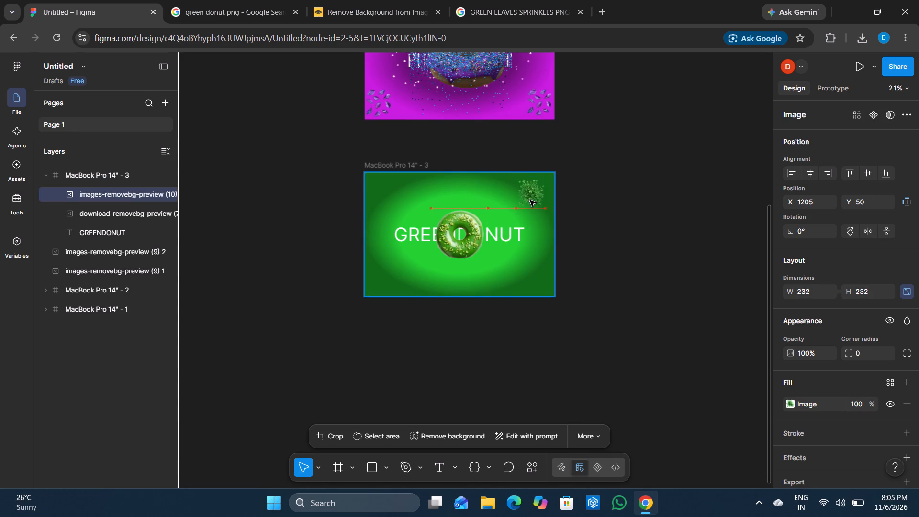
{"action": "left_click_drag", "start_coordinate": [530, 200], "coordinate": [536, 197]}
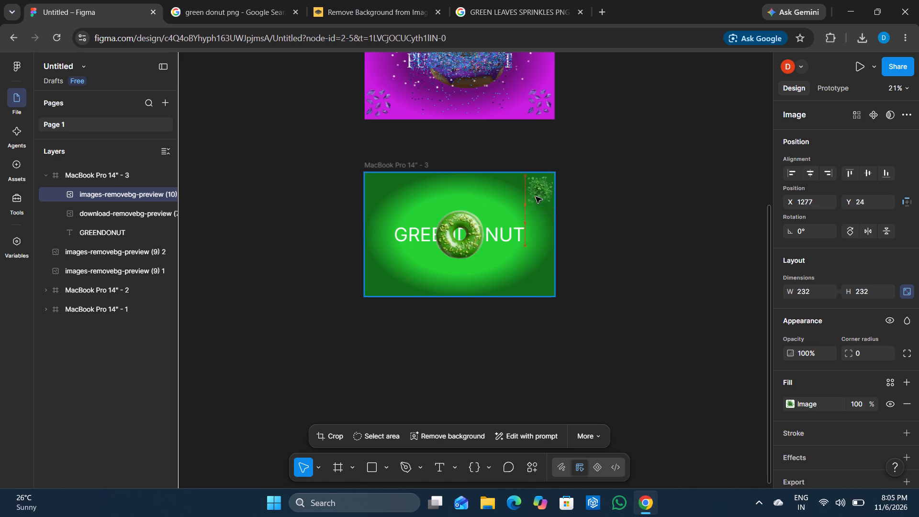
{"action": "left_click_drag", "start_coordinate": [536, 197], "coordinate": [537, 200]}
{"action": "left_click", "coordinate": [537, 200]}
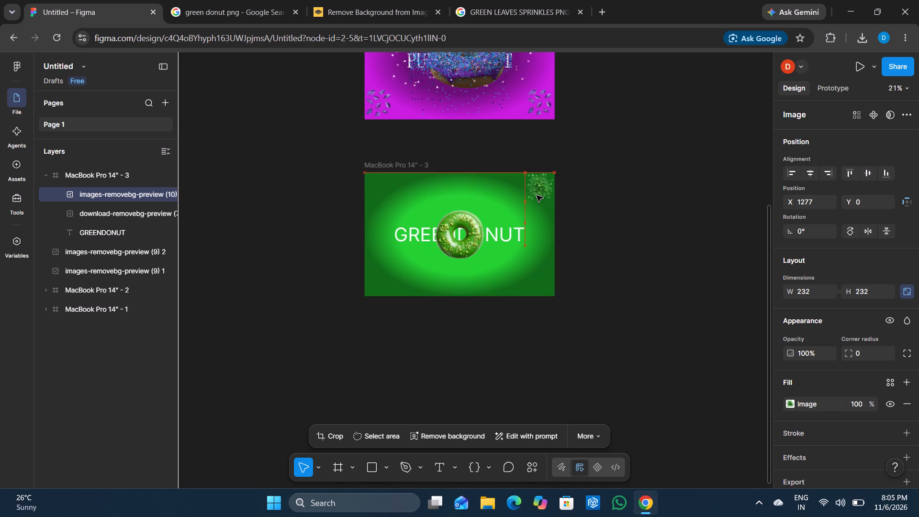
{"action": "left_click", "coordinate": [667, 191]}
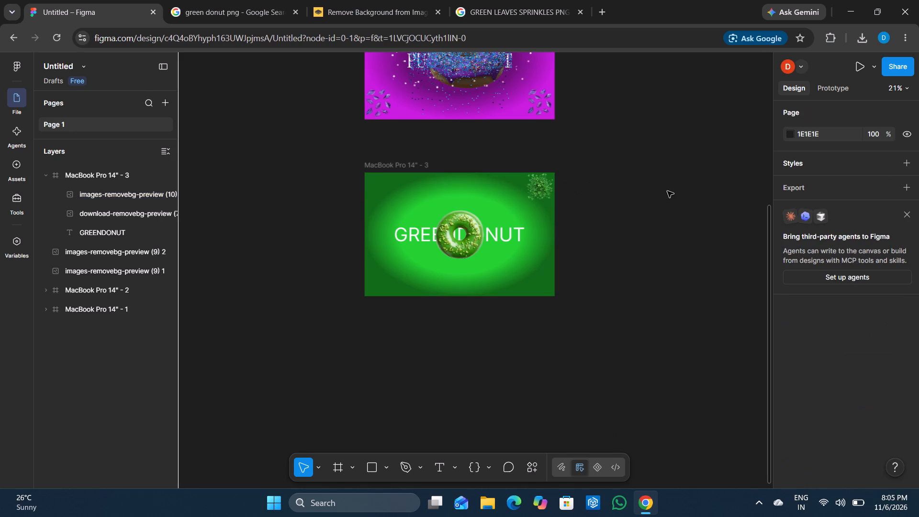
Place another copy of images-removebg-preview (10).png on the canvas beside the green frame and shrink it to about 264 × 264.
{"action": "left_click", "coordinate": [864, 33]}
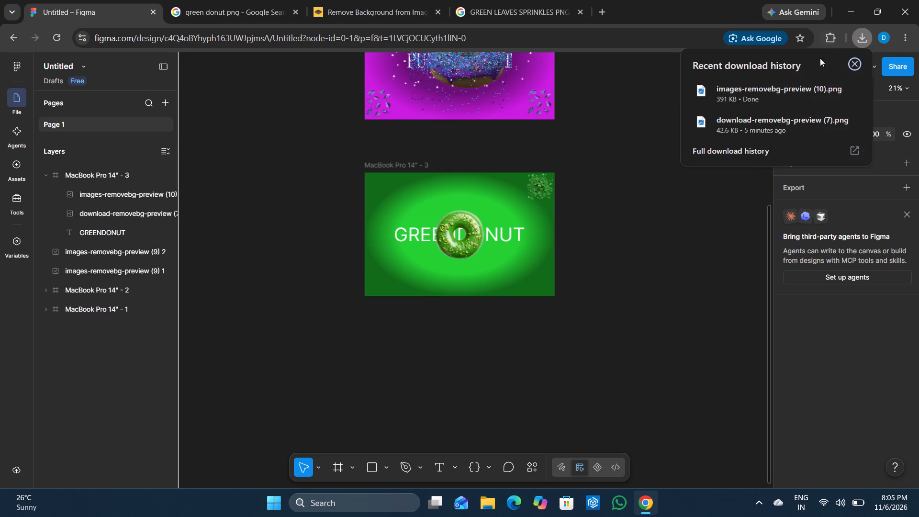
{"action": "left_click_drag", "start_coordinate": [779, 87], "coordinate": [536, 238]}
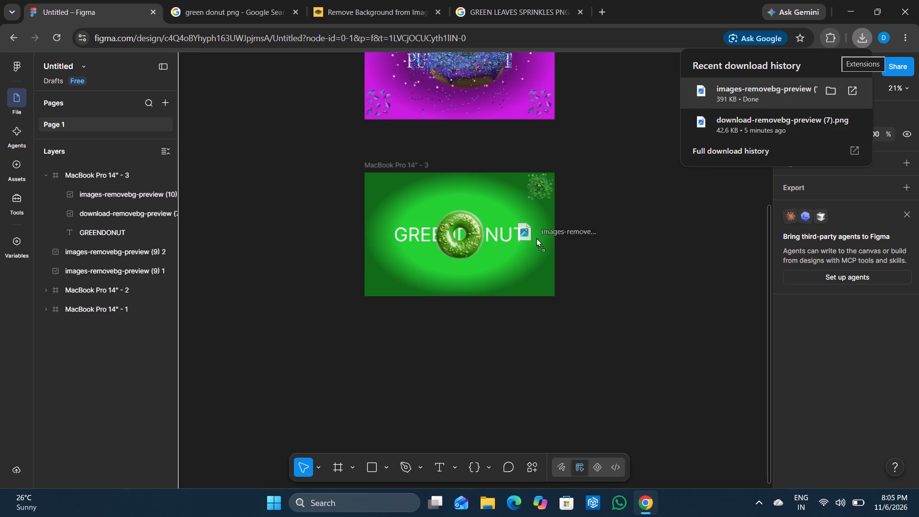
{"action": "left_click_drag", "start_coordinate": [536, 238], "coordinate": [658, 273]}
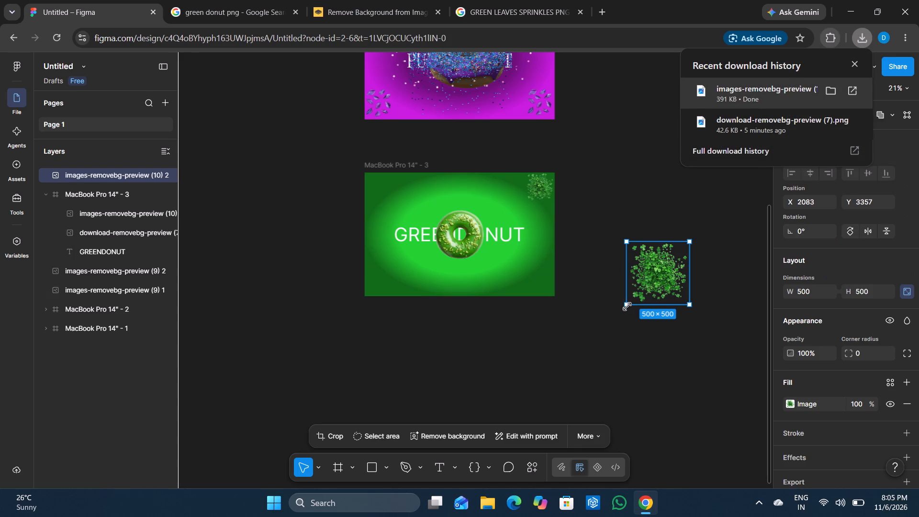
{"action": "left_click_drag", "start_coordinate": [627, 305], "coordinate": [660, 275]}
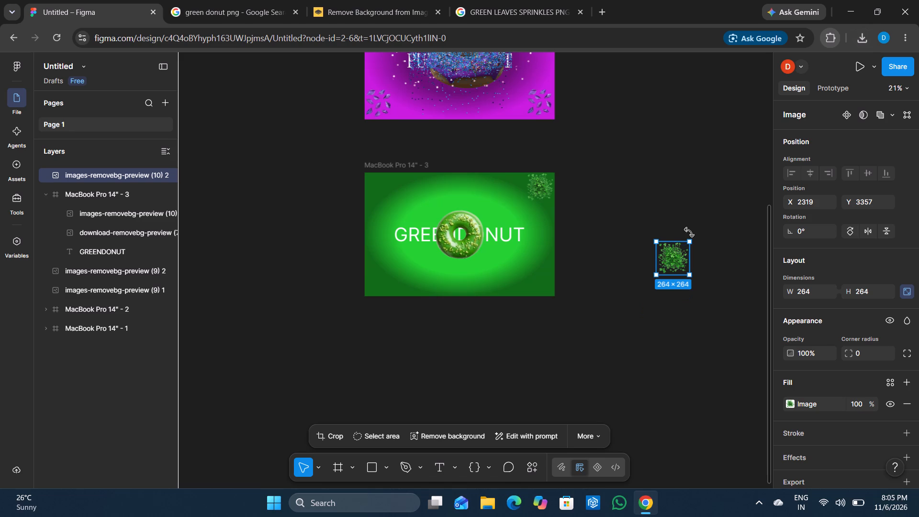
Move the 264 × 264 clover image into the green frame's bottom-right corner, below the top-right clover.
{"action": "left_click_drag", "start_coordinate": [674, 268], "coordinate": [516, 294]}
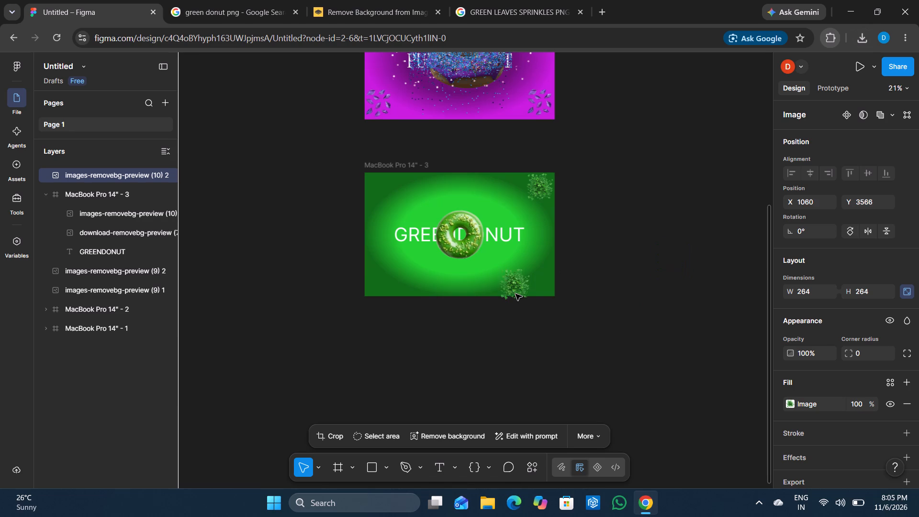
{"action": "left_click_drag", "start_coordinate": [516, 294], "coordinate": [538, 286]}
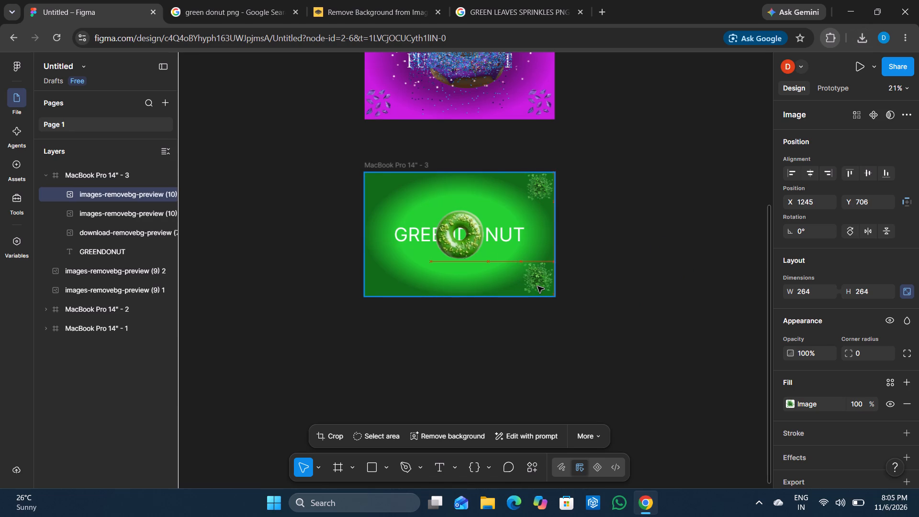
{"action": "left_click_drag", "start_coordinate": [538, 286], "coordinate": [542, 290]}
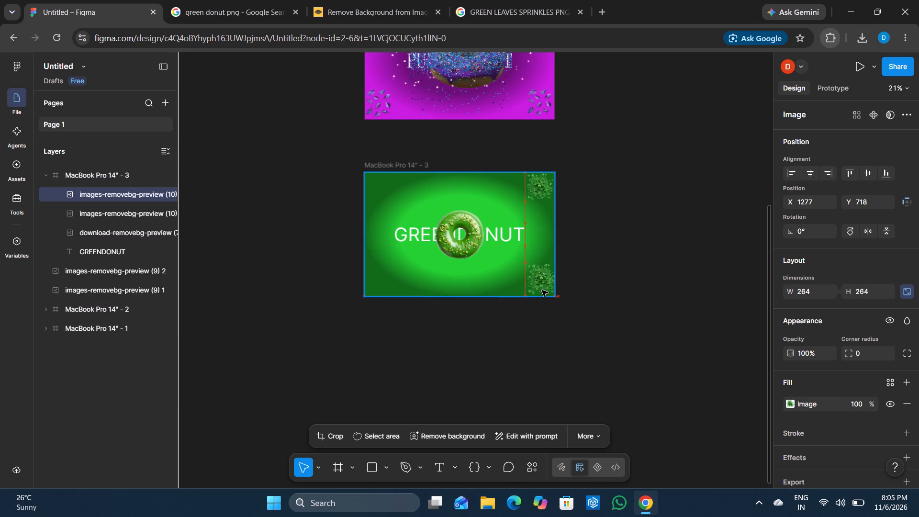
{"action": "left_click_drag", "start_coordinate": [542, 290], "coordinate": [536, 291]}
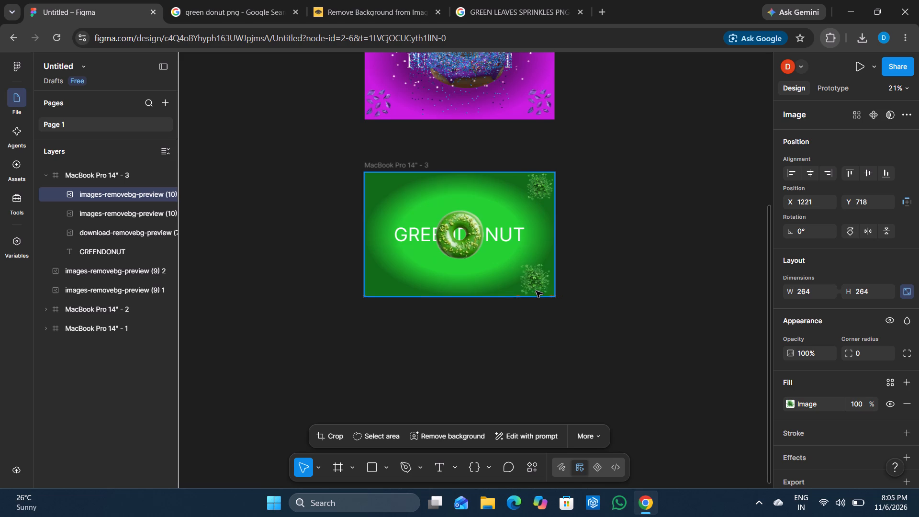
{"action": "left_click_drag", "start_coordinate": [536, 291], "coordinate": [541, 290]}
{"action": "left_click", "coordinate": [610, 262]}
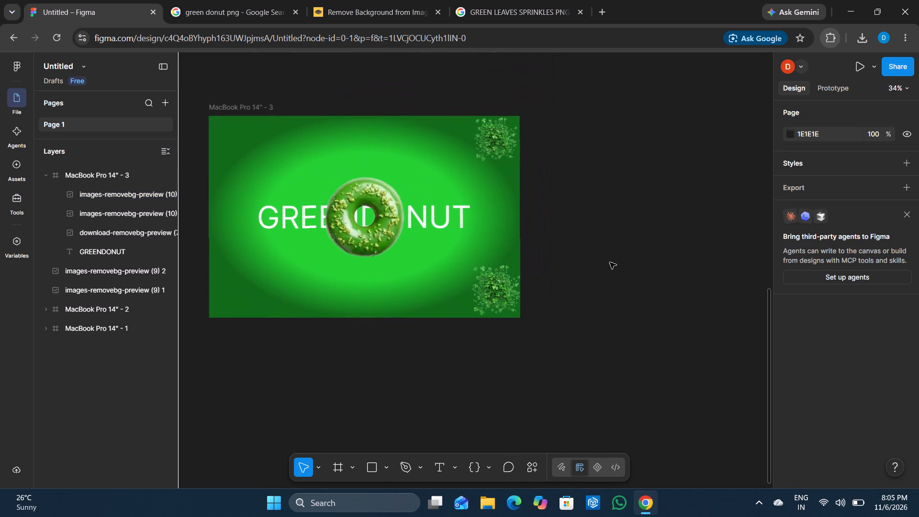
Place a third copy of images-removebg-preview (10).png beside the green frame and resize it to about 241 × 241.
{"action": "left_click", "coordinate": [803, 108]}
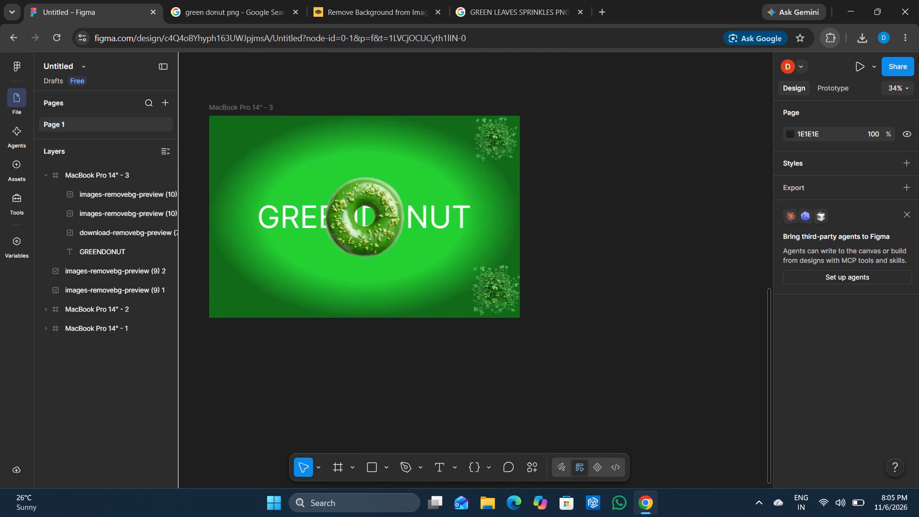
{"action": "left_click", "coordinate": [870, 36]}
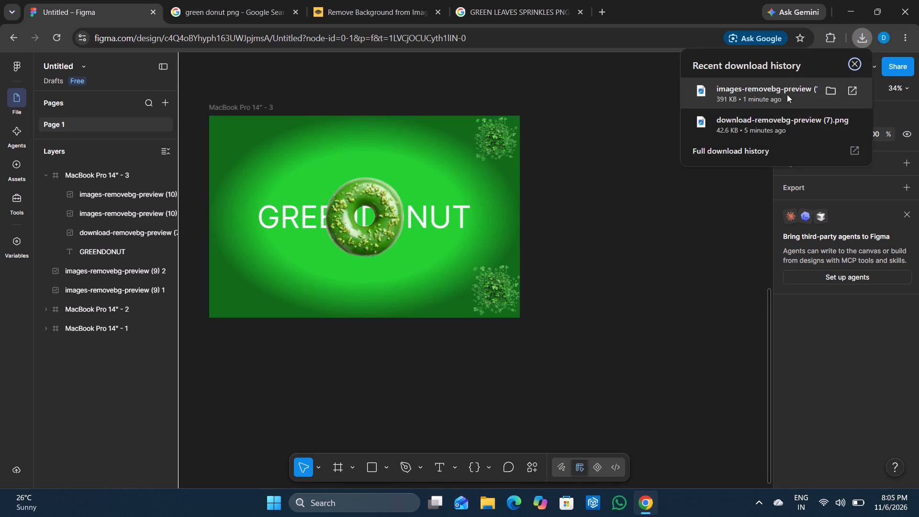
{"action": "left_click_drag", "start_coordinate": [787, 94], "coordinate": [607, 274]}
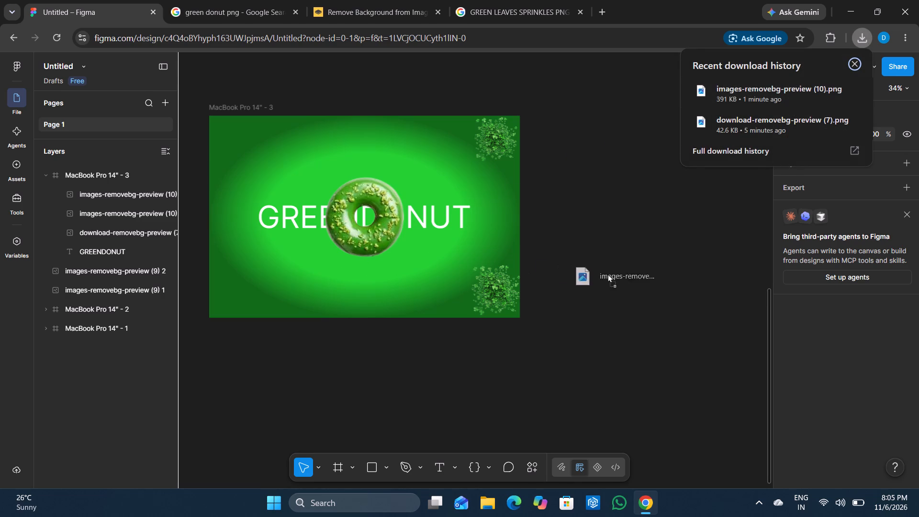
{"action": "left_click_drag", "start_coordinate": [607, 274], "coordinate": [612, 274]}
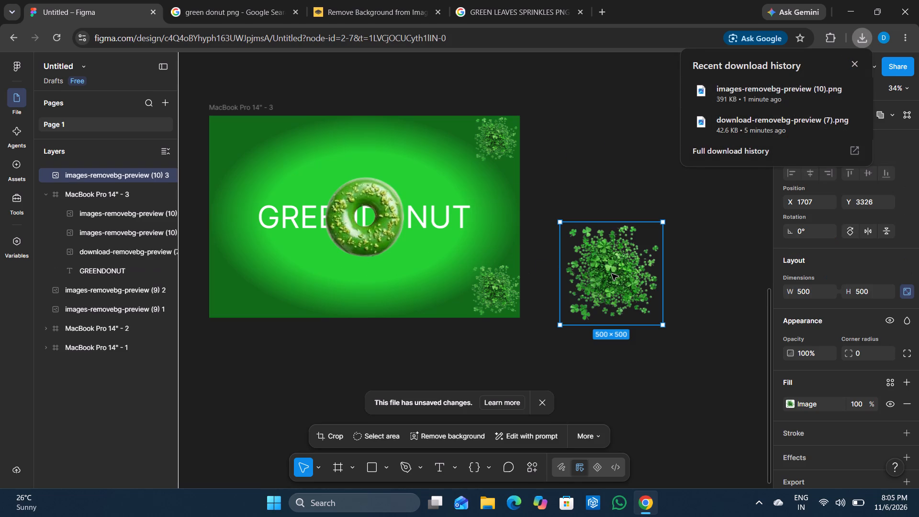
{"action": "left_click_drag", "start_coordinate": [563, 325], "coordinate": [615, 262]}
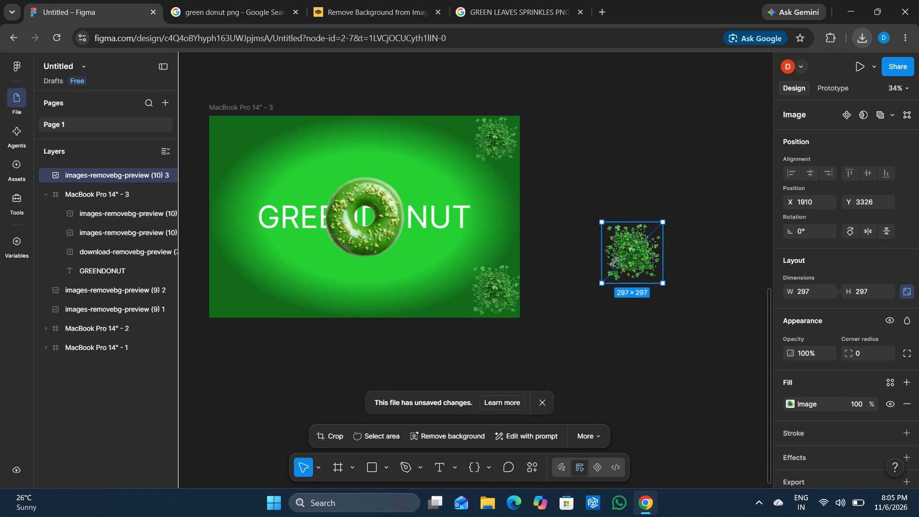
{"action": "left_click_drag", "start_coordinate": [615, 262], "coordinate": [611, 264]}
{"action": "left_click_drag", "start_coordinate": [611, 264], "coordinate": [648, 244]}
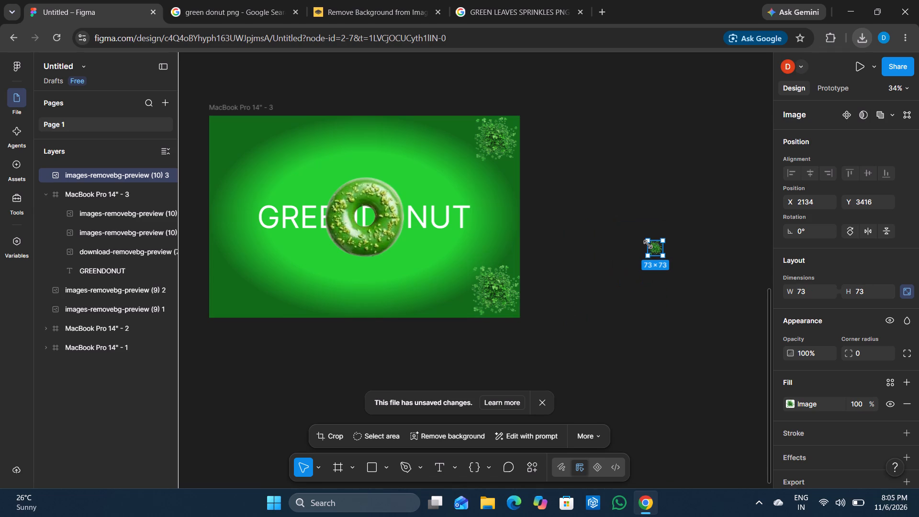
{"action": "left_click_drag", "start_coordinate": [648, 244], "coordinate": [626, 229]}
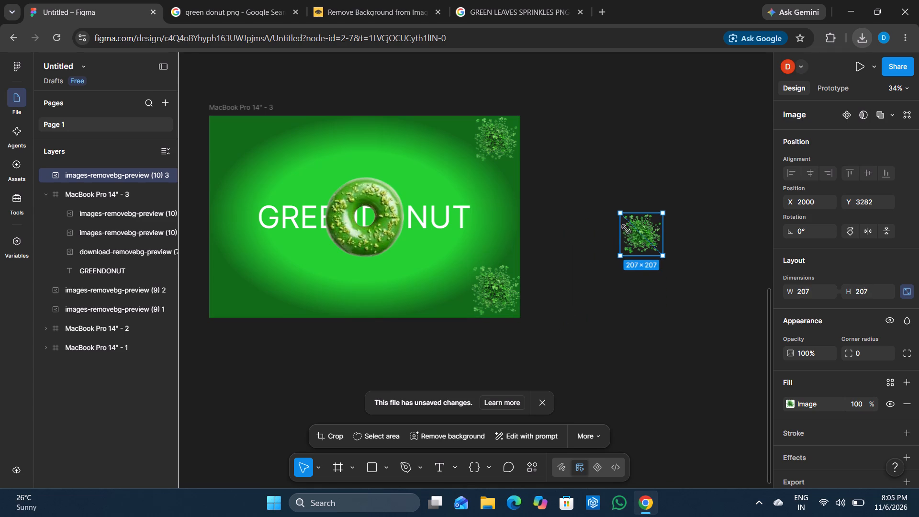
{"action": "left_click_drag", "start_coordinate": [626, 229], "coordinate": [617, 204]}
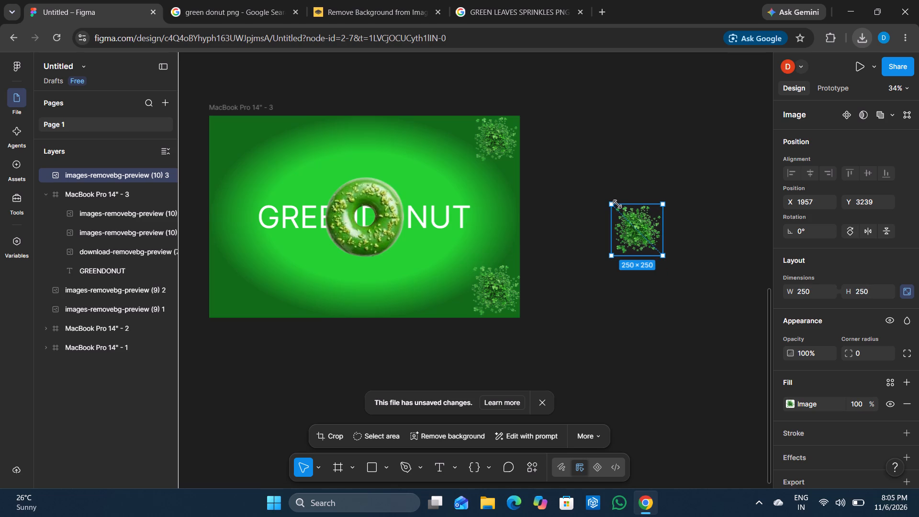
{"action": "left_click_drag", "start_coordinate": [617, 204], "coordinate": [620, 206]}
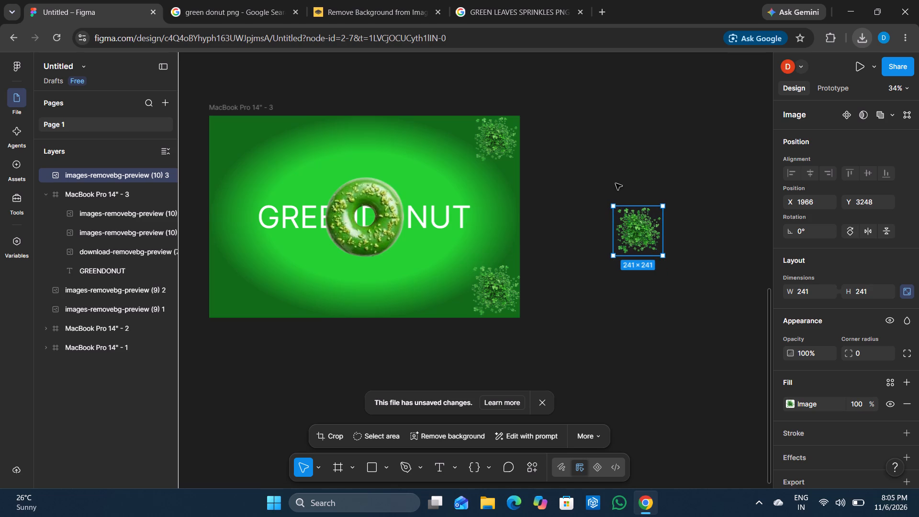
{"action": "left_click", "coordinate": [616, 183]}
Move the 241 × 241 clover image into the green frame's bottom-left corner at X 0, Y 741.
{"action": "left_click_drag", "start_coordinate": [628, 214], "coordinate": [572, 231]}
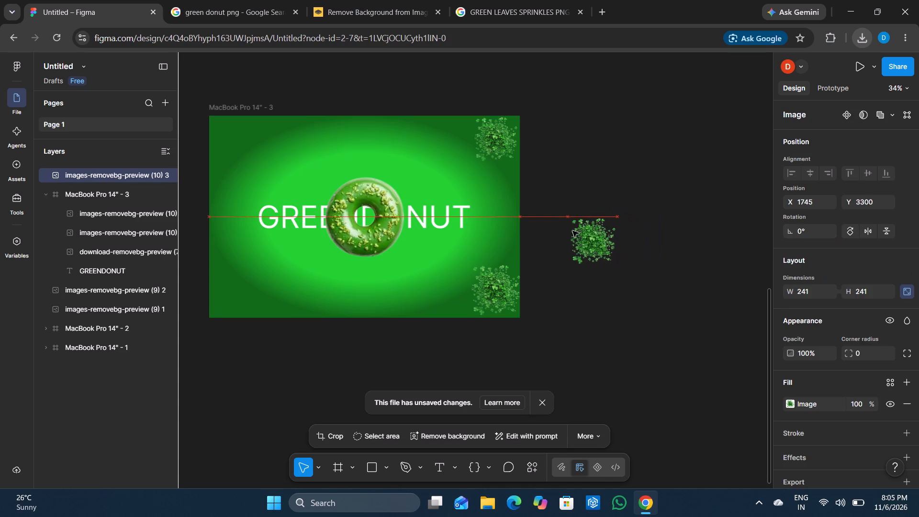
{"action": "left_click_drag", "start_coordinate": [572, 231], "coordinate": [240, 281]}
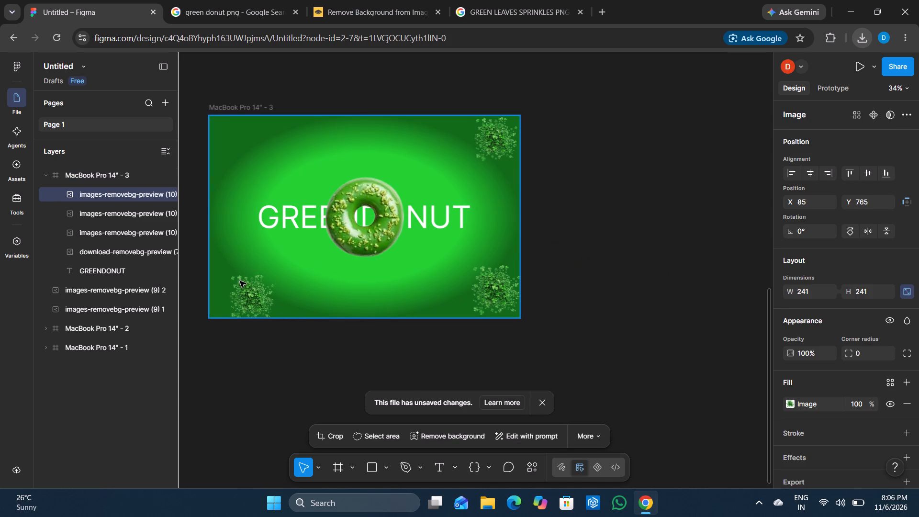
{"action": "left_click_drag", "start_coordinate": [240, 281], "coordinate": [224, 277]}
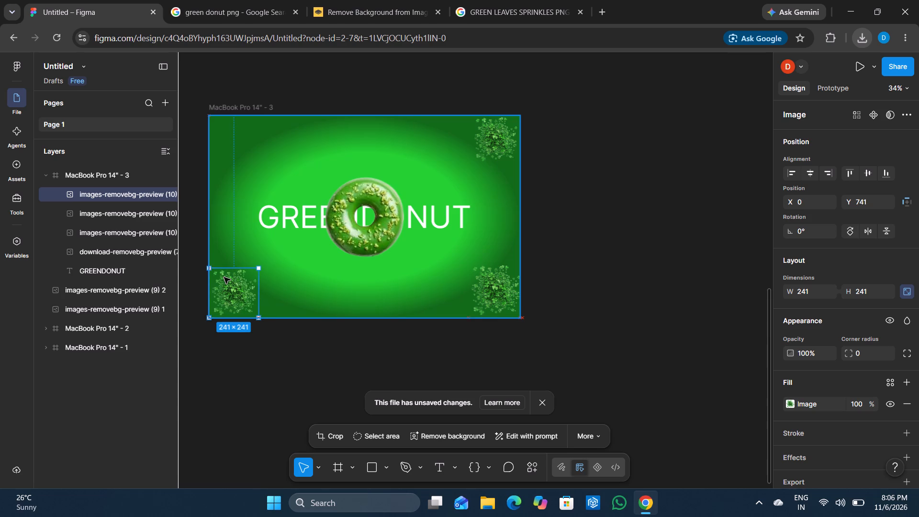
{"action": "left_click_drag", "start_coordinate": [224, 277], "coordinate": [226, 277]}
{"action": "left_click", "coordinate": [232, 282]}
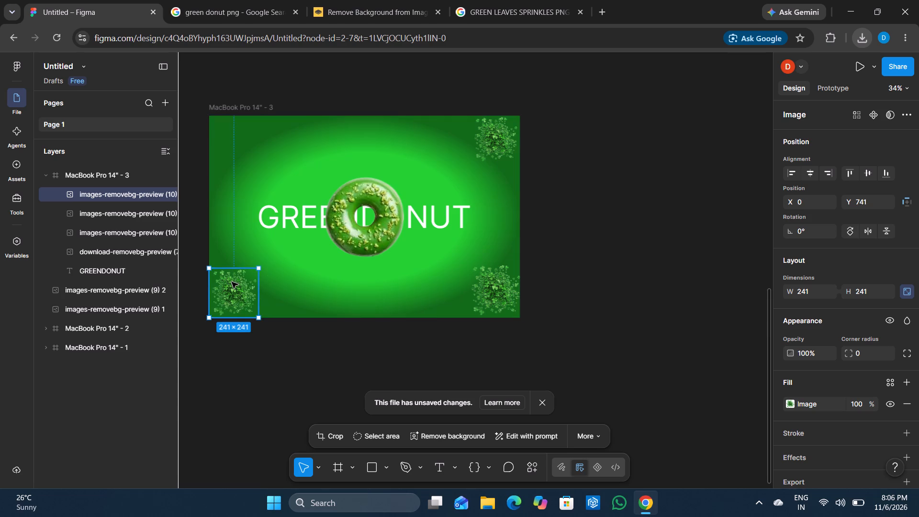
{"action": "left_click", "coordinate": [549, 355]}
Place a fourth copy of images-removebg-preview (10).png beside the green frame and shrink it to about 271 × 271.
{"action": "scroll", "coordinate": [548, 343], "scroll_direction": "right", "scroll_amount": 1}
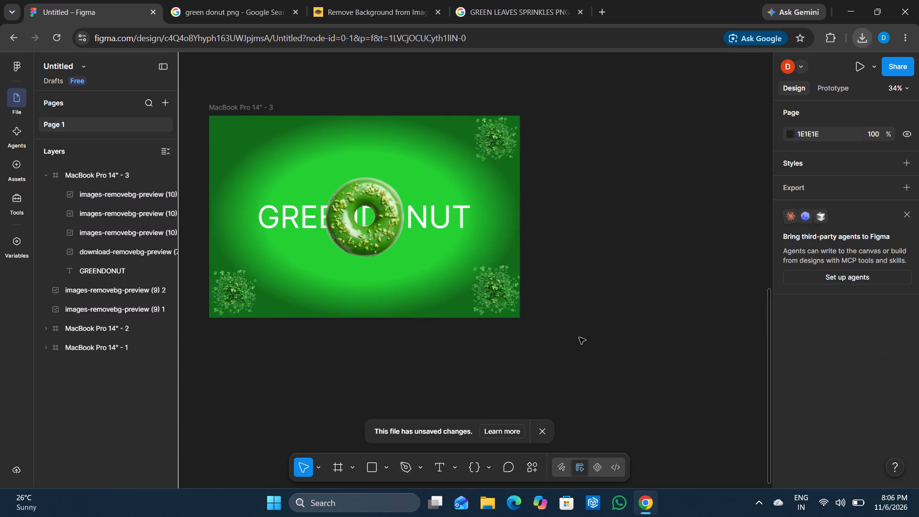
{"action": "left_click", "coordinate": [865, 41]}
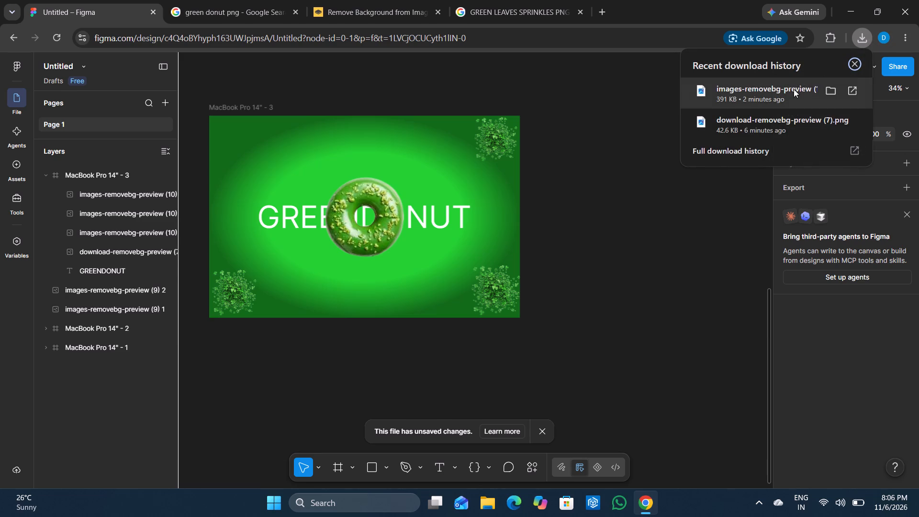
{"action": "left_click_drag", "start_coordinate": [749, 103], "coordinate": [647, 109]}
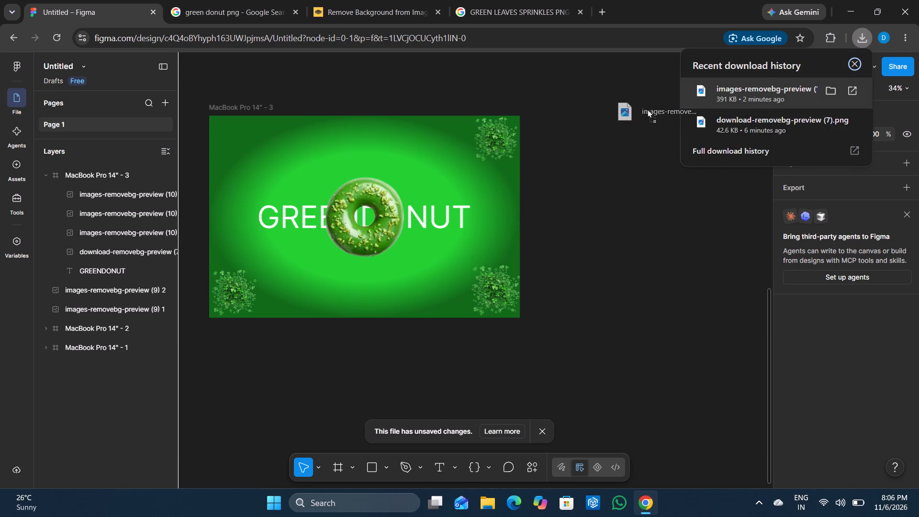
{"action": "left_click_drag", "start_coordinate": [647, 109], "coordinate": [619, 188]}
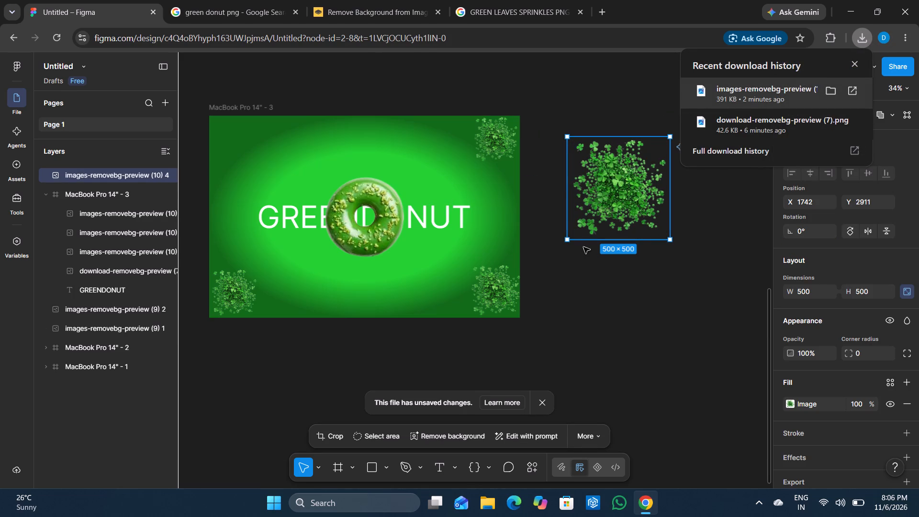
{"action": "left_click_drag", "start_coordinate": [565, 239], "coordinate": [571, 234]}
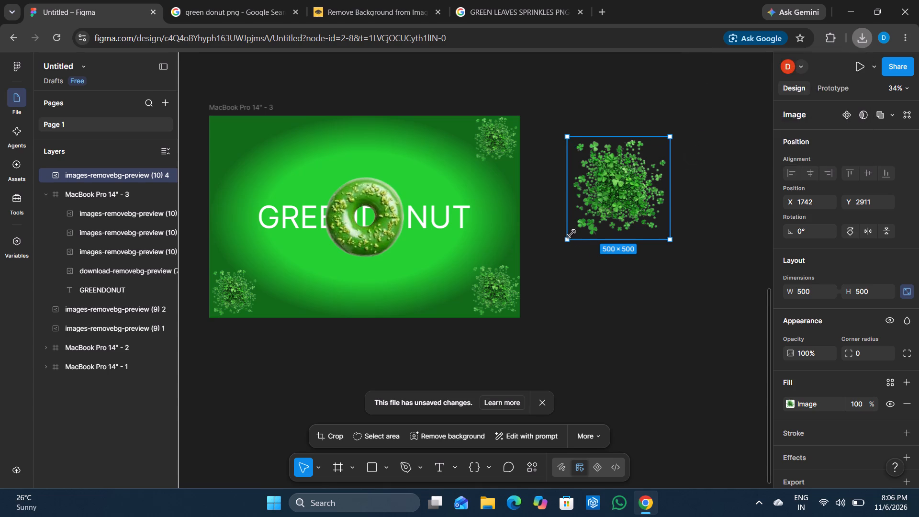
{"action": "left_click_drag", "start_coordinate": [571, 234], "coordinate": [603, 198]}
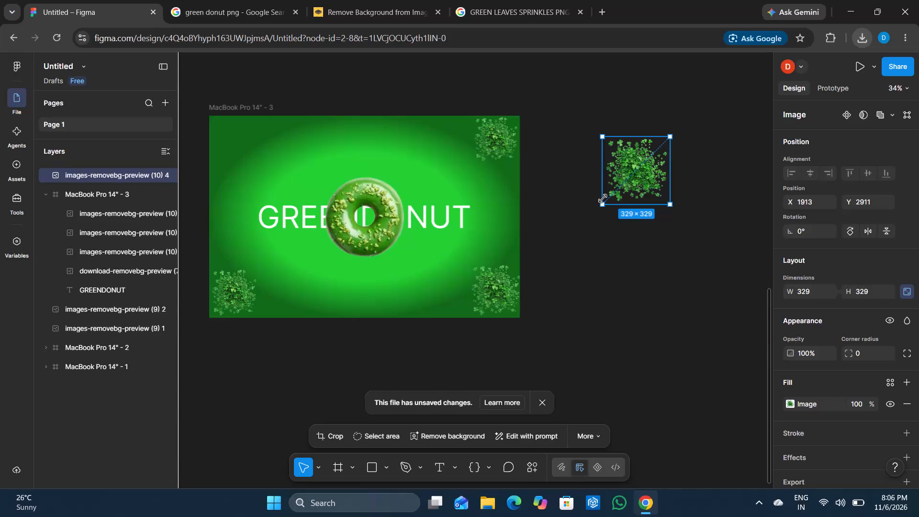
{"action": "left_click_drag", "start_coordinate": [603, 198], "coordinate": [610, 192]}
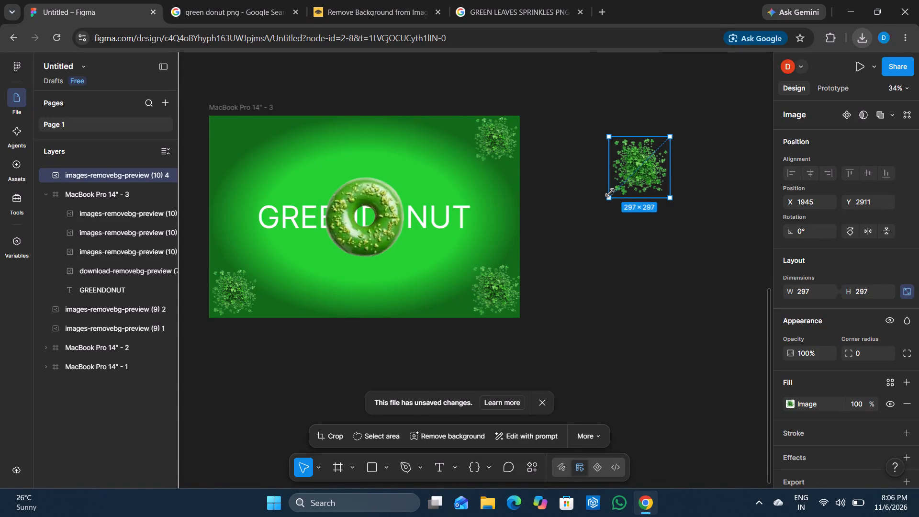
{"action": "left_click_drag", "start_coordinate": [610, 192], "coordinate": [615, 190]}
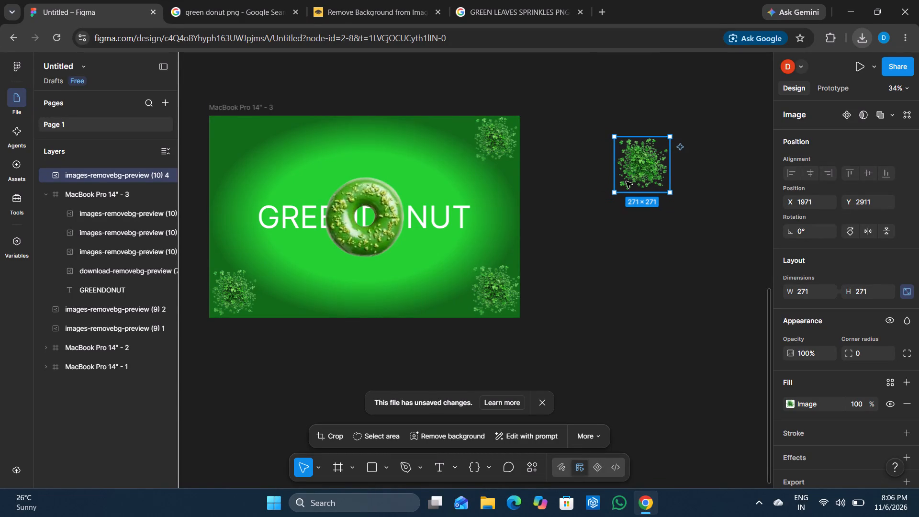
Fit the fourth clover image into the green frame's top-left corner at about 233 × 233, positioned at X 8, Y -1.
{"action": "left_click_drag", "start_coordinate": [626, 181], "coordinate": [277, 155]}
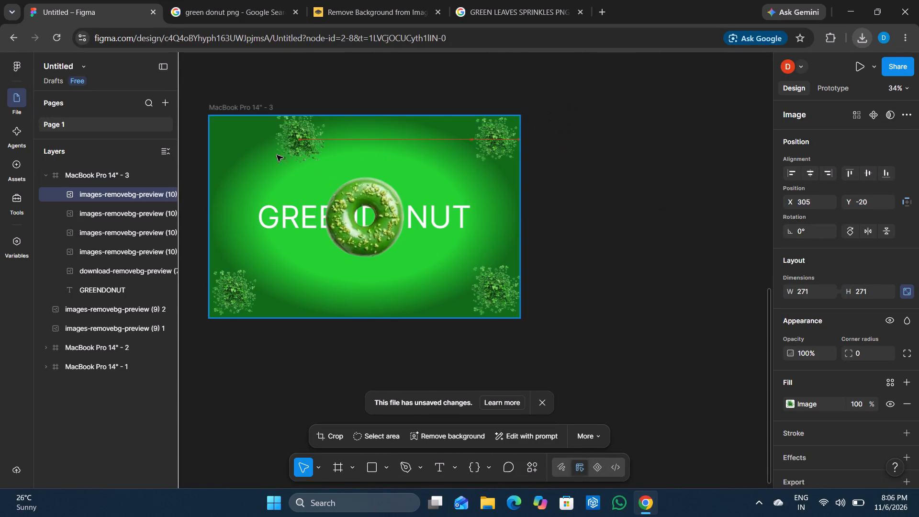
{"action": "left_click_drag", "start_coordinate": [277, 155], "coordinate": [220, 157]}
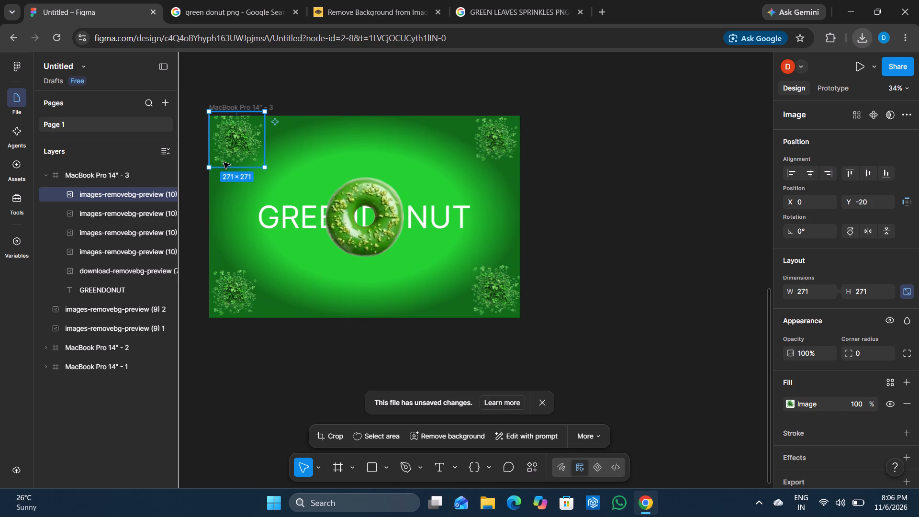
{"action": "left_click_drag", "start_coordinate": [210, 165], "coordinate": [216, 155]}
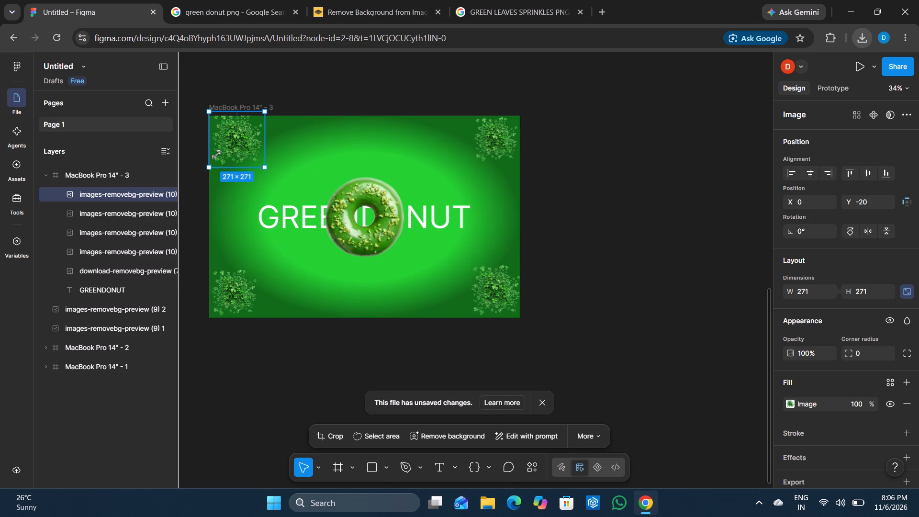
{"action": "left_click_drag", "start_coordinate": [216, 155], "coordinate": [216, 156]}
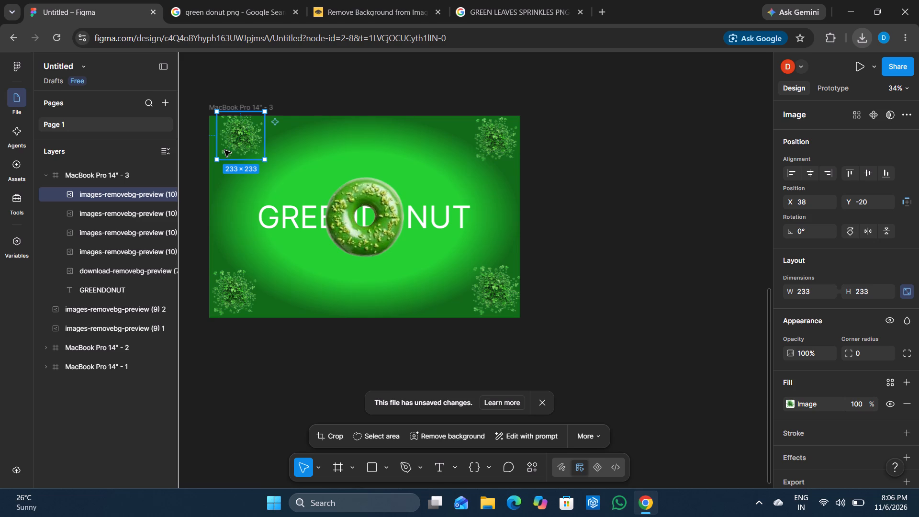
{"action": "left_click", "coordinate": [234, 144]}
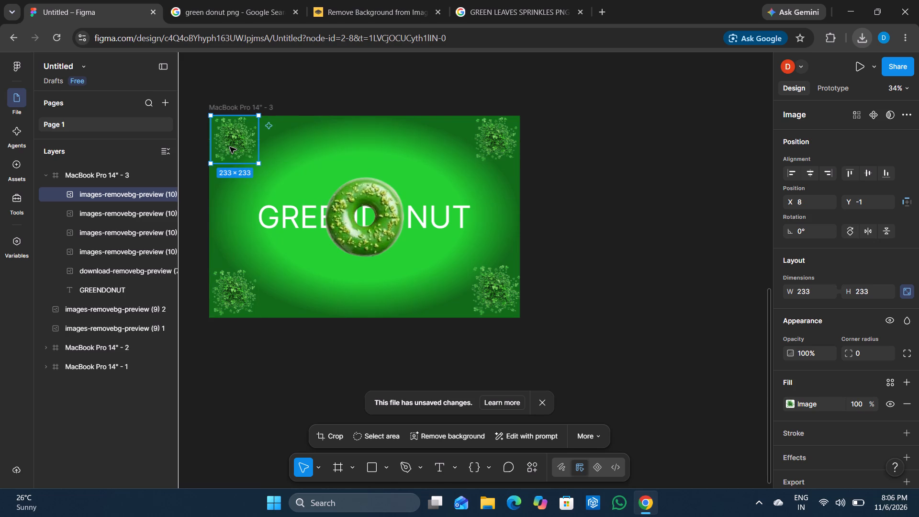
{"action": "left_click", "coordinate": [687, 141]}
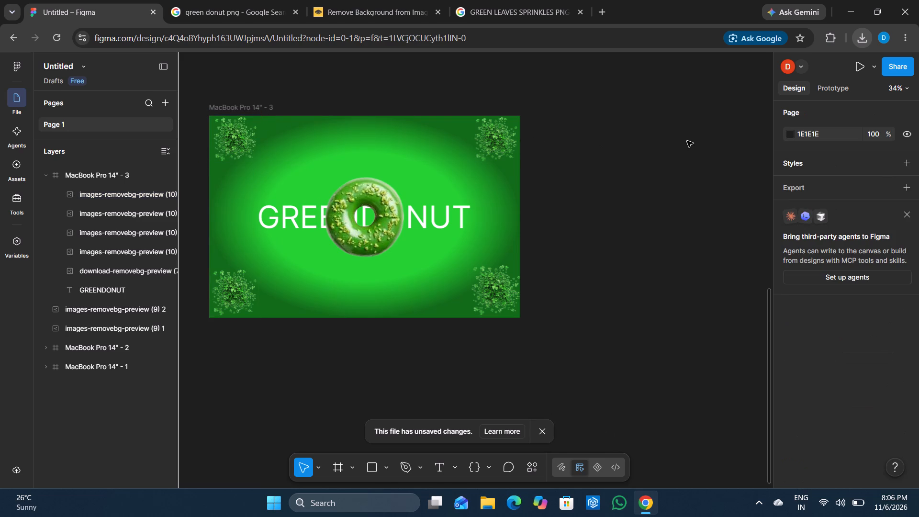
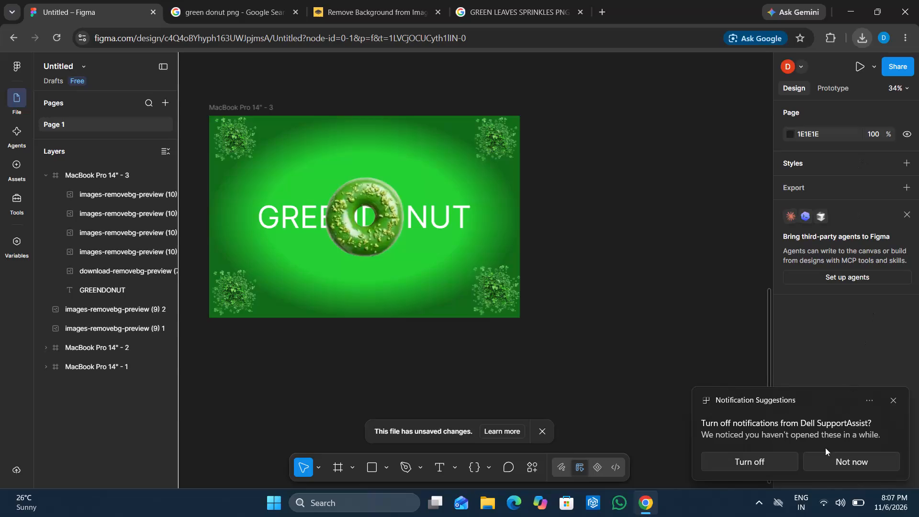
Dismiss the notification suggestion about Dell SupportAssist covering the canvas.
{"action": "left_click", "coordinate": [707, 341]}
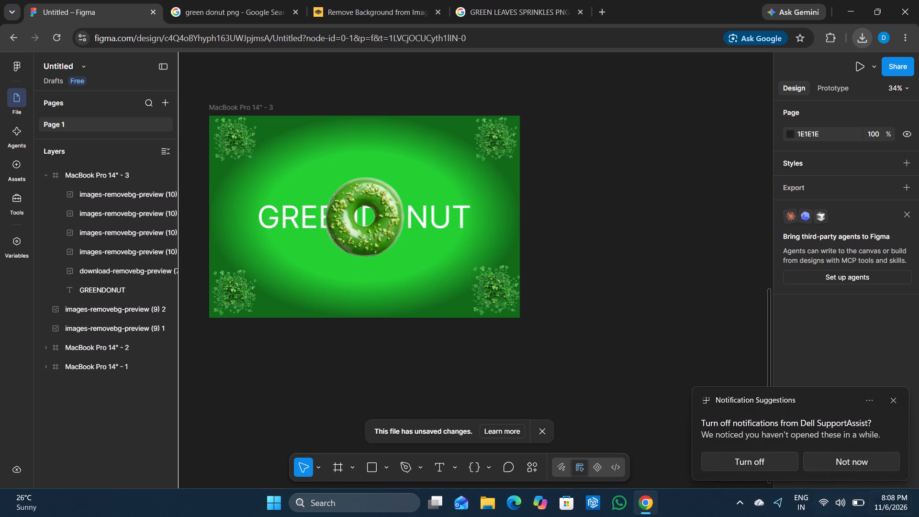
{"action": "left_click", "coordinate": [761, 345]}
{"action": "left_click", "coordinate": [892, 398]}
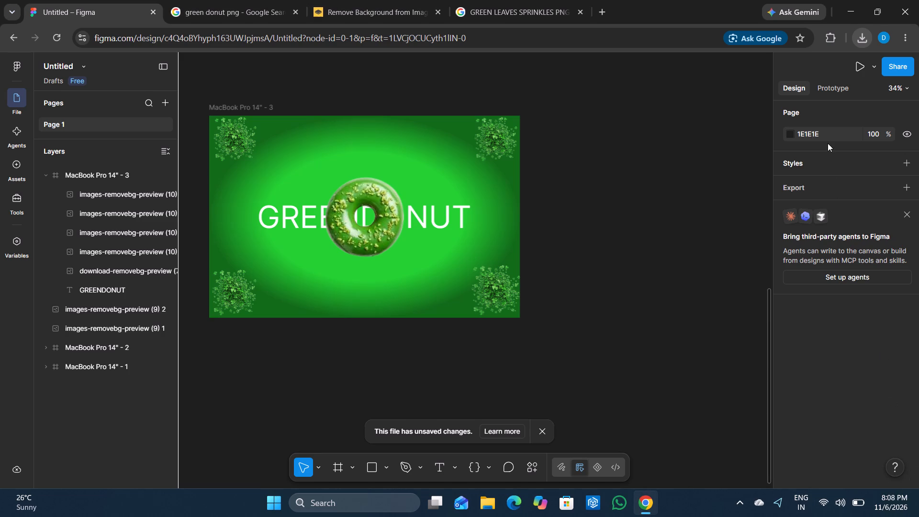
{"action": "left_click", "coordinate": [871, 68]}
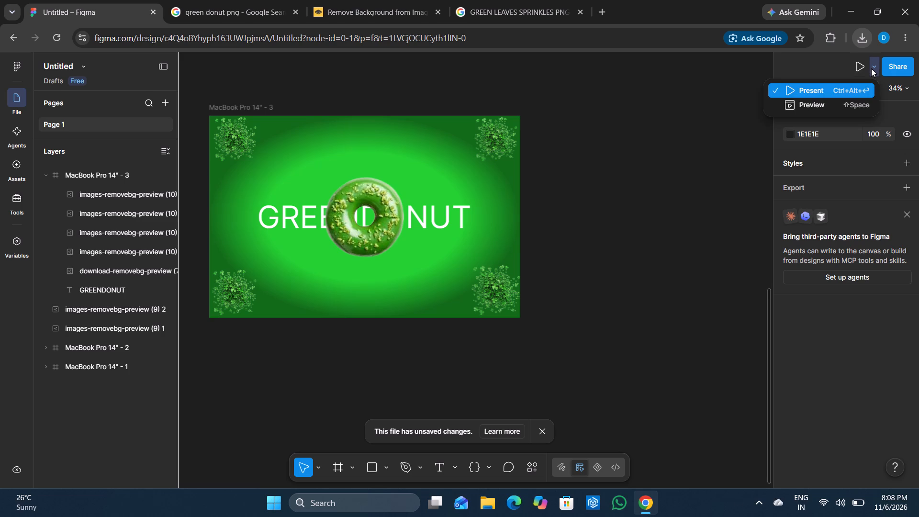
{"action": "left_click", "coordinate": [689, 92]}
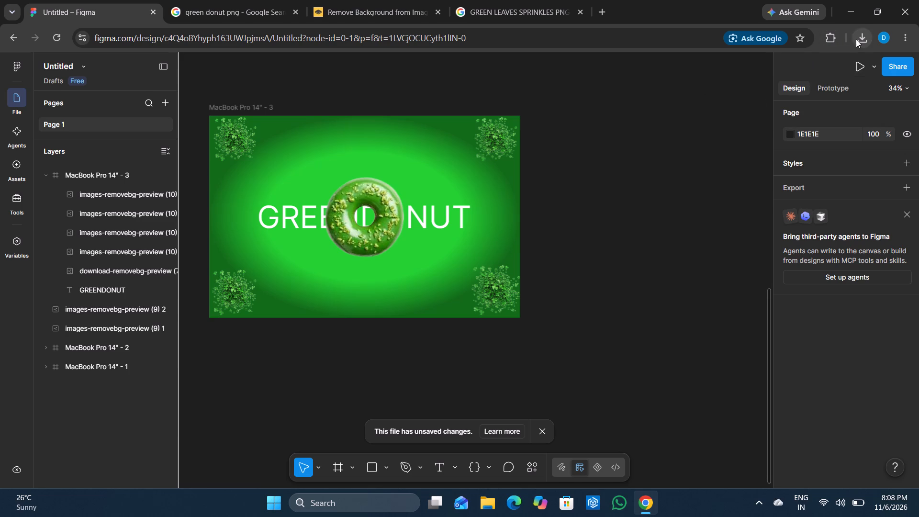
Search Google in a new browser tab for the suggested query "sprinkles for leaves effect LIGHT".
{"action": "left_click", "coordinate": [605, 5]}
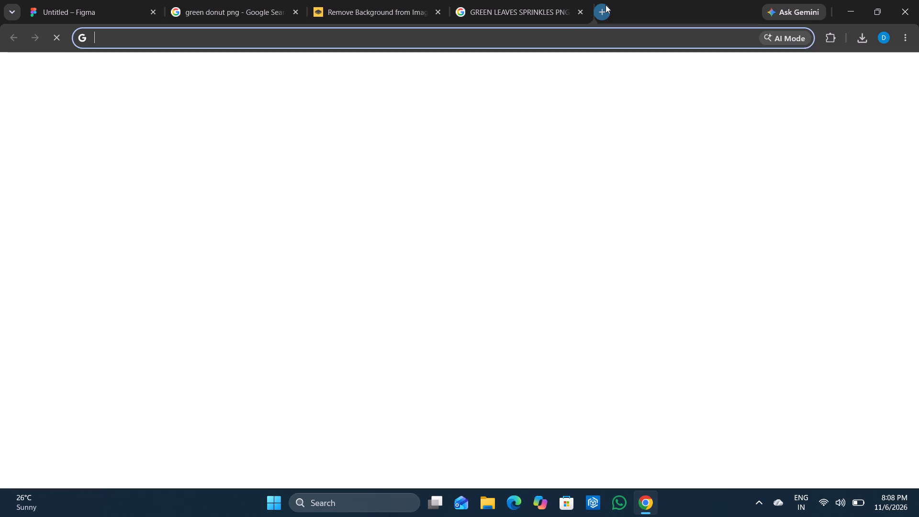
{"action": "left_click", "coordinate": [370, 224]}
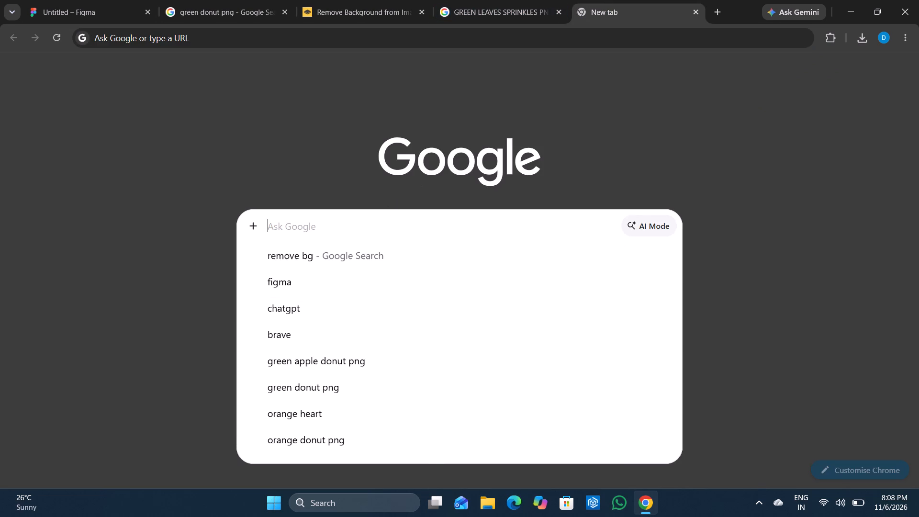
{"action": "type", "text": "SPRINL"}
{"action": "key", "text": "equal"}
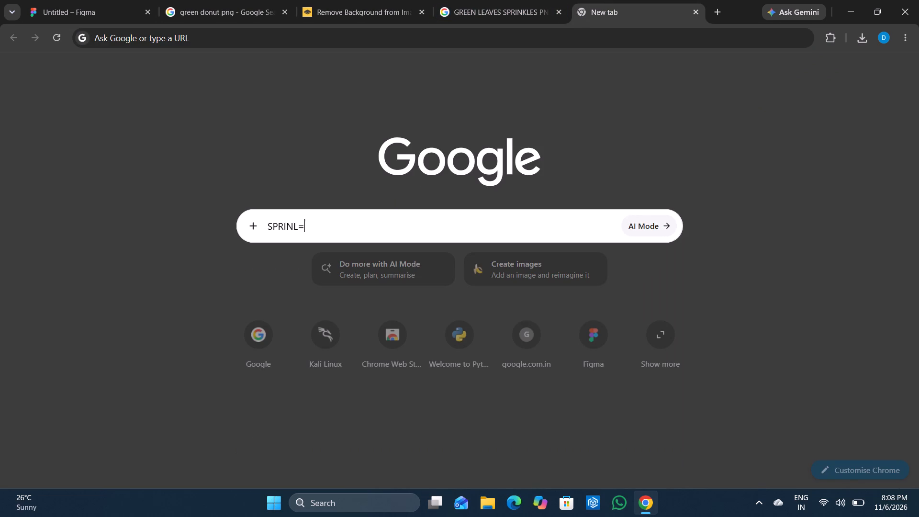
{"action": "key", "text": "BackSpace"}
{"action": "key", "text": "BackSpace"}
{"action": "type", "text": "KLES"}
{"action": "key", "text": "space"}
{"action": "type", "text": "FOR"}
{"action": "key", "text": "space"}
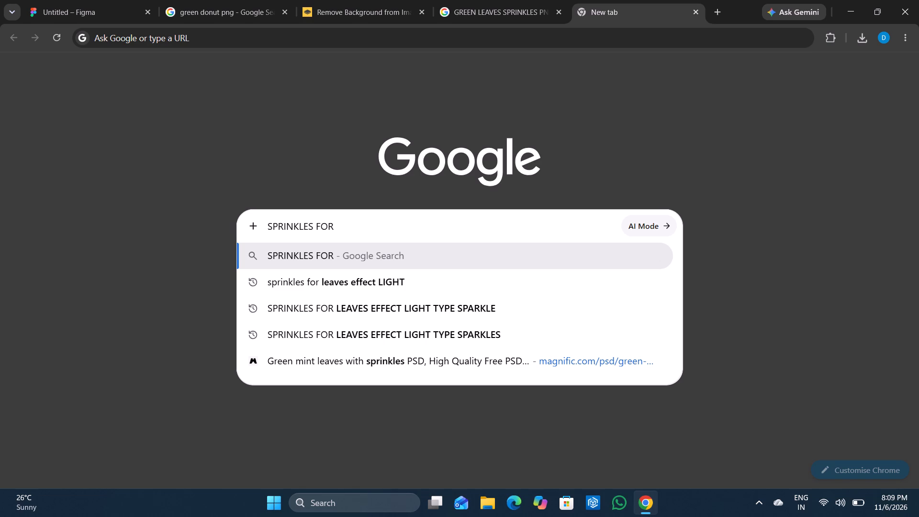
{"action": "left_click", "coordinate": [345, 284]}
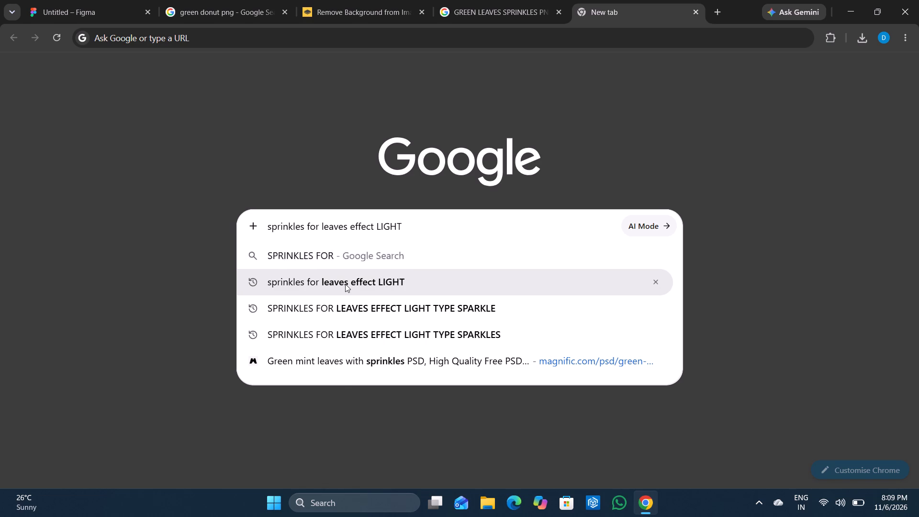
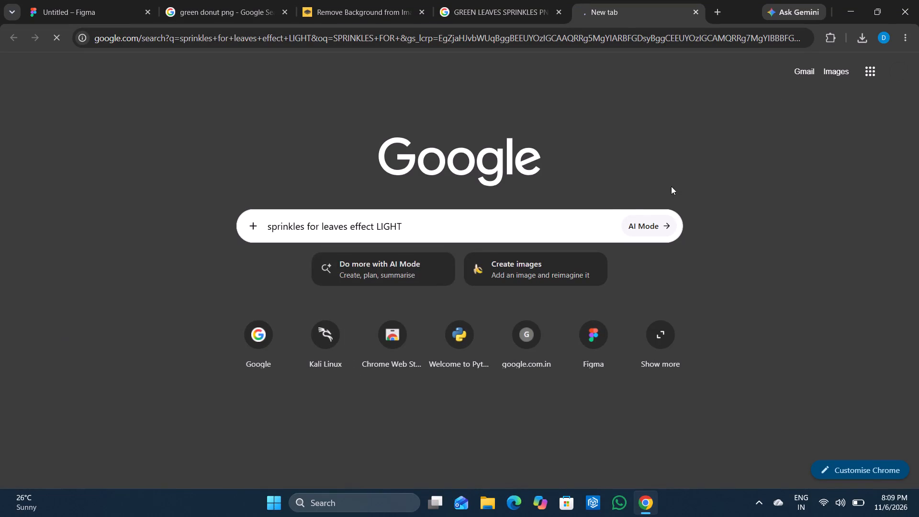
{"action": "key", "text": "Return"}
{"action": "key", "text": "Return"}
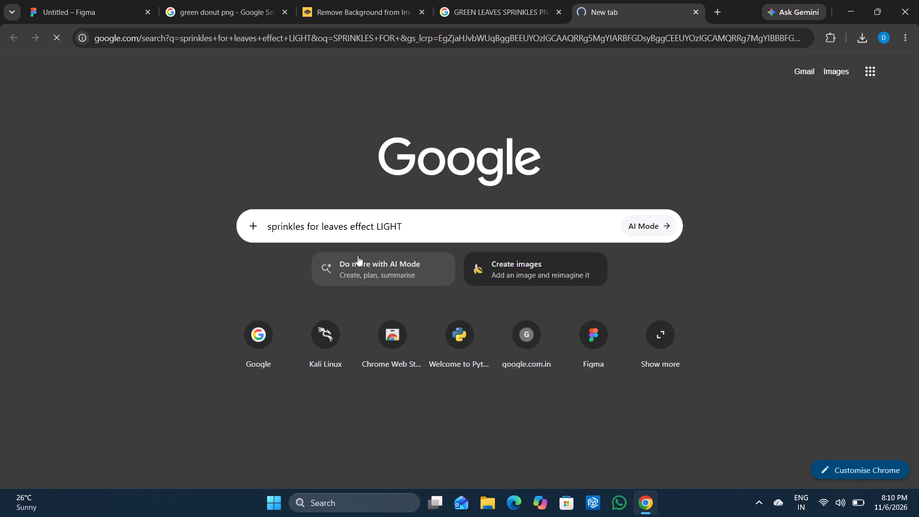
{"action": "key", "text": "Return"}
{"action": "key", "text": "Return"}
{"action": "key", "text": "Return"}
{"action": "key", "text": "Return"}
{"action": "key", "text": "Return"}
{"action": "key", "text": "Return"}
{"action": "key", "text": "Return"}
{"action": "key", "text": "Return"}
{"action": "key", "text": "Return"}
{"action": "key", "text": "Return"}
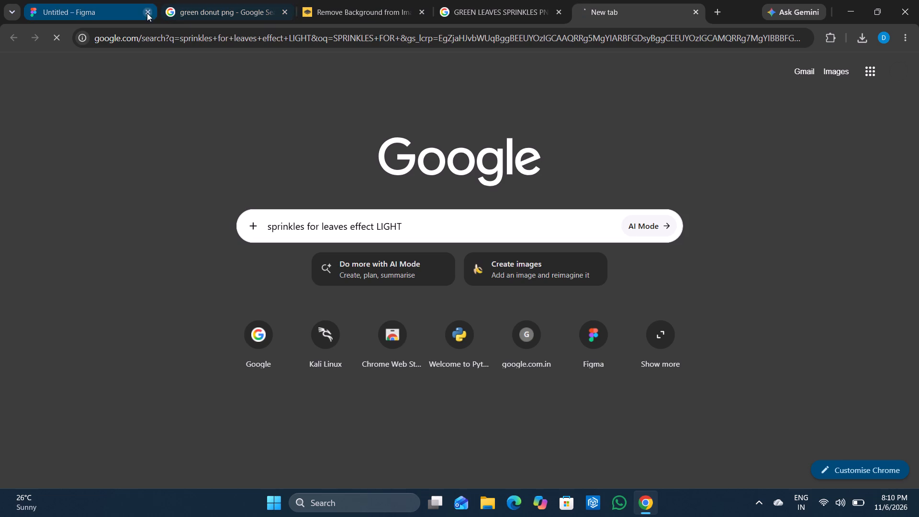
Switch back to the Figma file and add a new MacBook Pro 14" frame of 1512×982.
{"action": "left_click", "coordinate": [92, 13]}
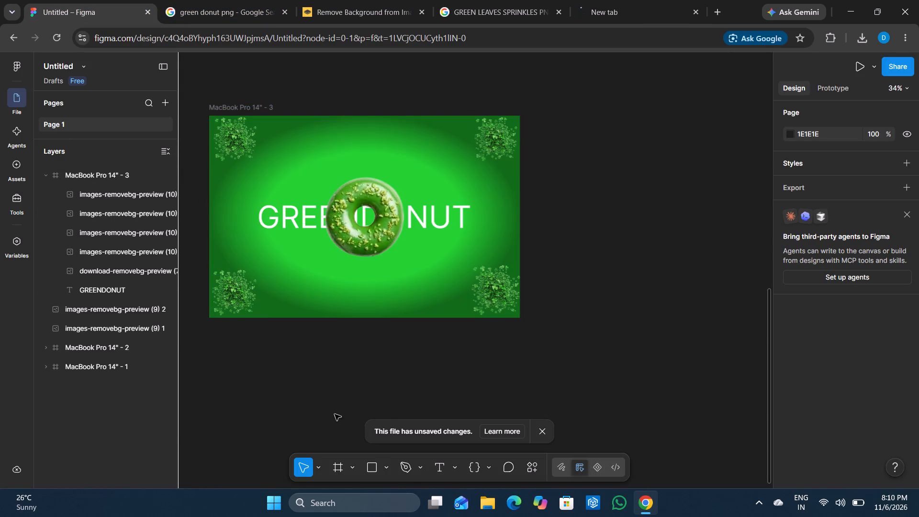
{"action": "scroll", "coordinate": [373, 460], "scroll_direction": "right", "scroll_amount": 1}
{"action": "scroll", "coordinate": [349, 489], "scroll_direction": "down", "scroll_amount": 1}
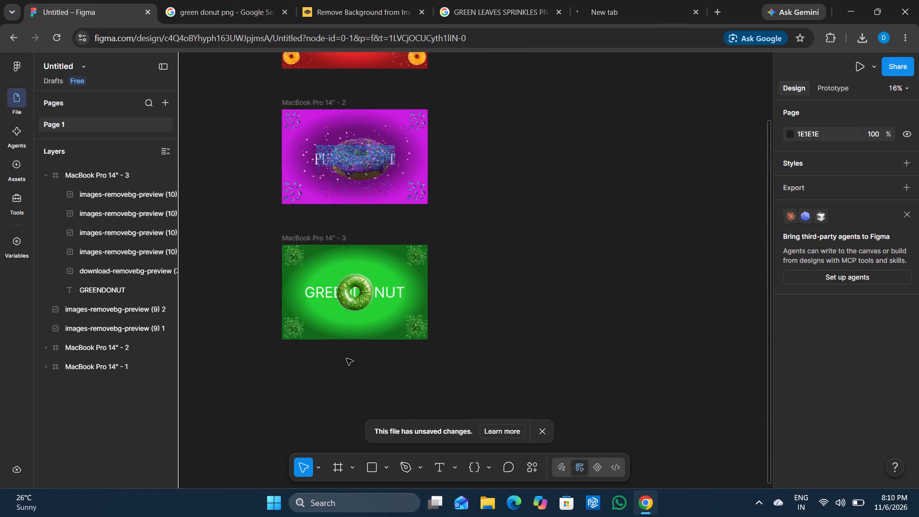
{"action": "left_click", "coordinate": [353, 465]}
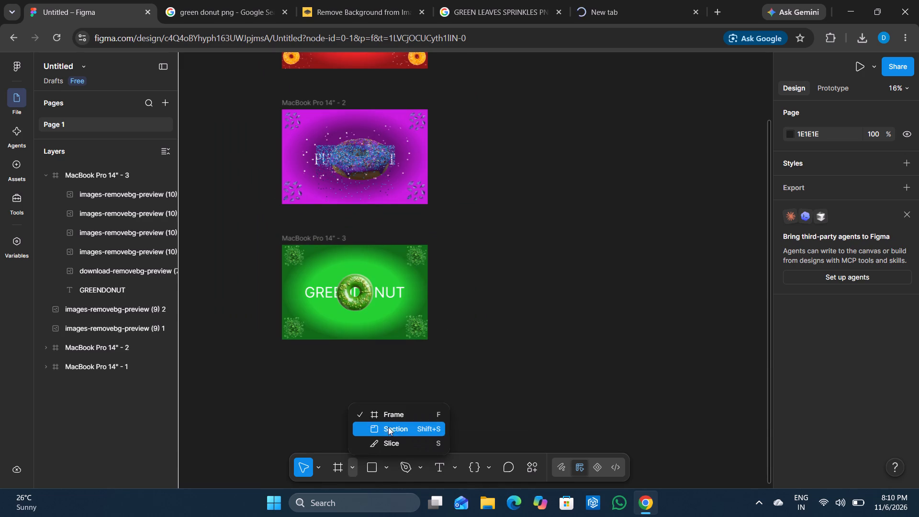
{"action": "left_click", "coordinate": [392, 415]}
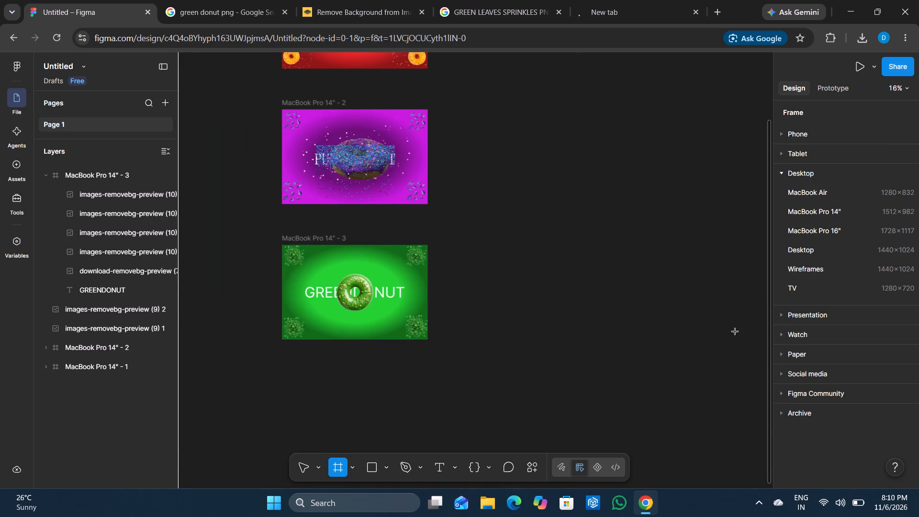
{"action": "left_click", "coordinate": [817, 206]}
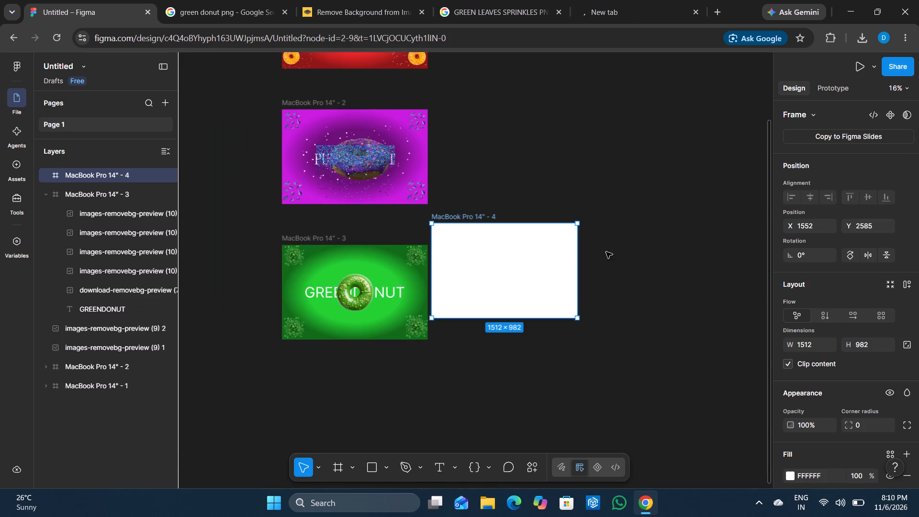
Place the new blank frame below the green donut frame, aligned with the column of frames at X 0, Y 4151.
{"action": "left_click_drag", "start_coordinate": [522, 248], "coordinate": [396, 427]}
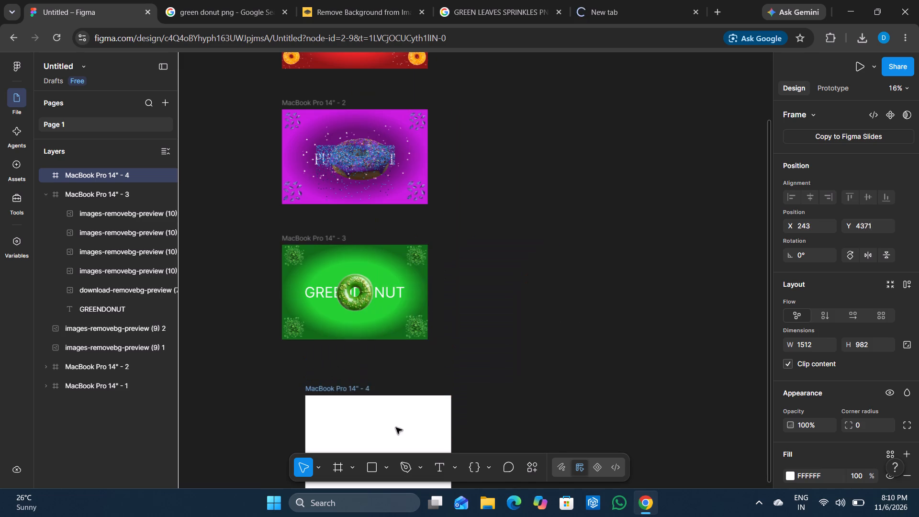
{"action": "left_click_drag", "start_coordinate": [396, 427], "coordinate": [376, 419]}
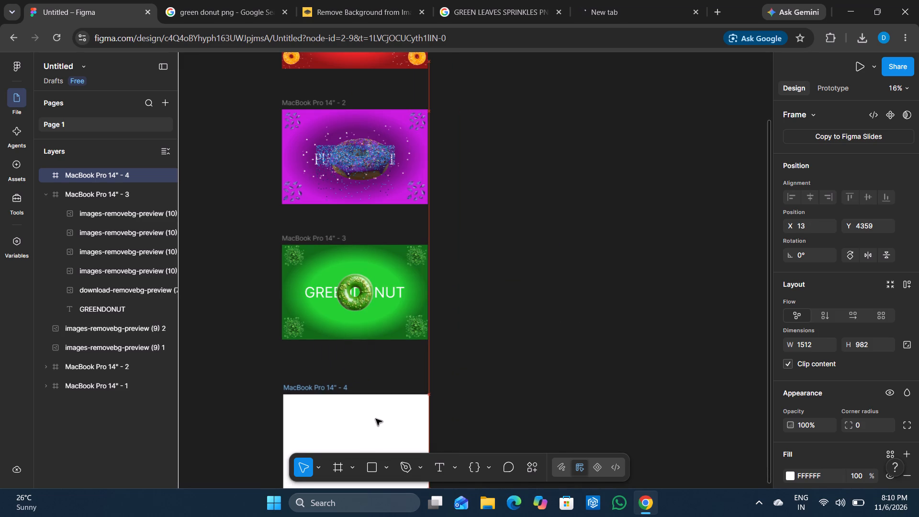
{"action": "left_click_drag", "start_coordinate": [376, 419], "coordinate": [374, 406]}
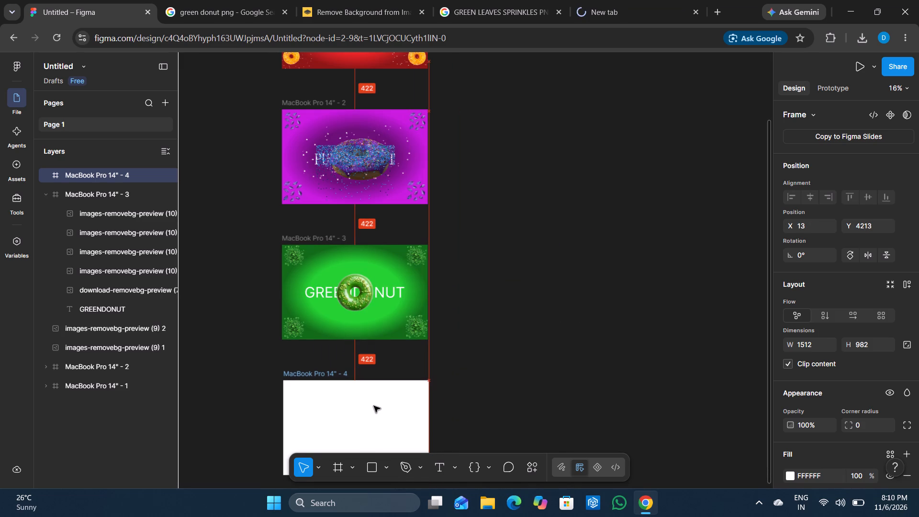
{"action": "left_click_drag", "start_coordinate": [374, 406], "coordinate": [371, 406]}
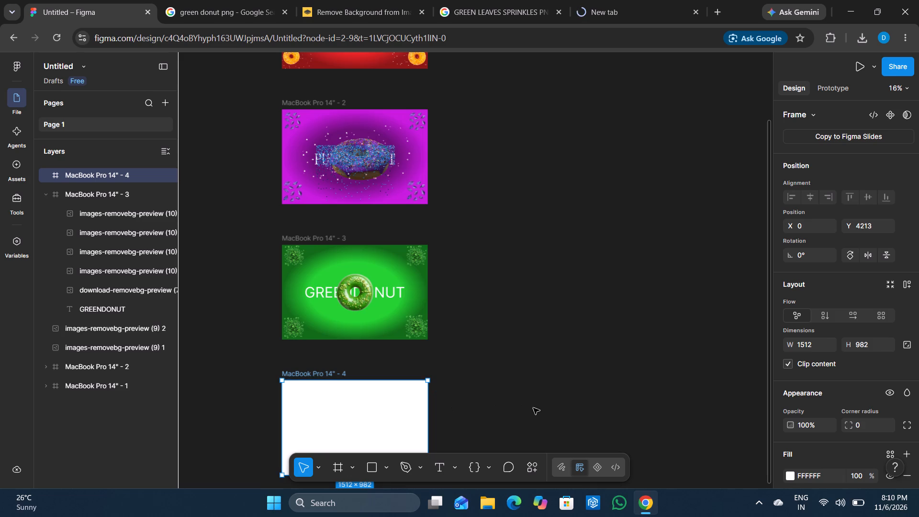
{"action": "key", "text": "Down"}
{"action": "key", "text": "Down"}
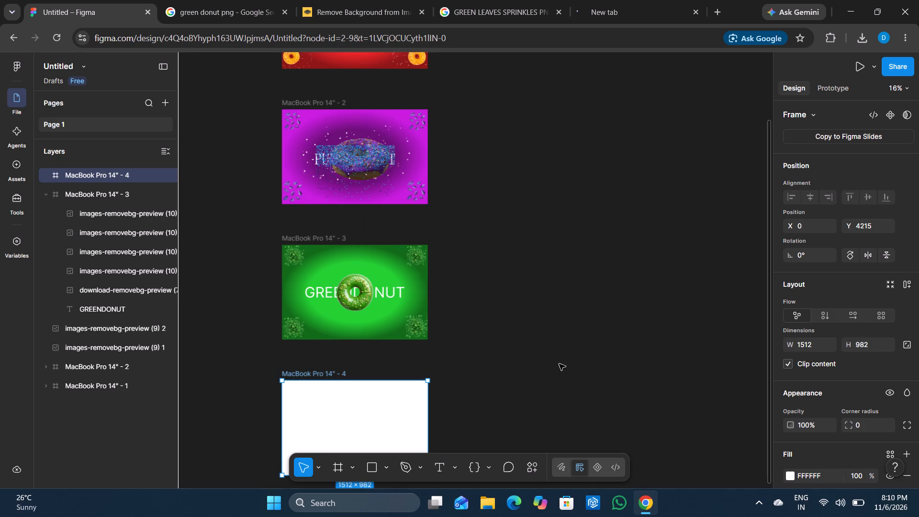
{"action": "scroll", "coordinate": [559, 364], "scroll_direction": "left", "scroll_amount": 1}
{"action": "left_click", "coordinate": [373, 400]}
{"action": "scroll", "coordinate": [386, 393], "scroll_direction": "right", "scroll_amount": 1}
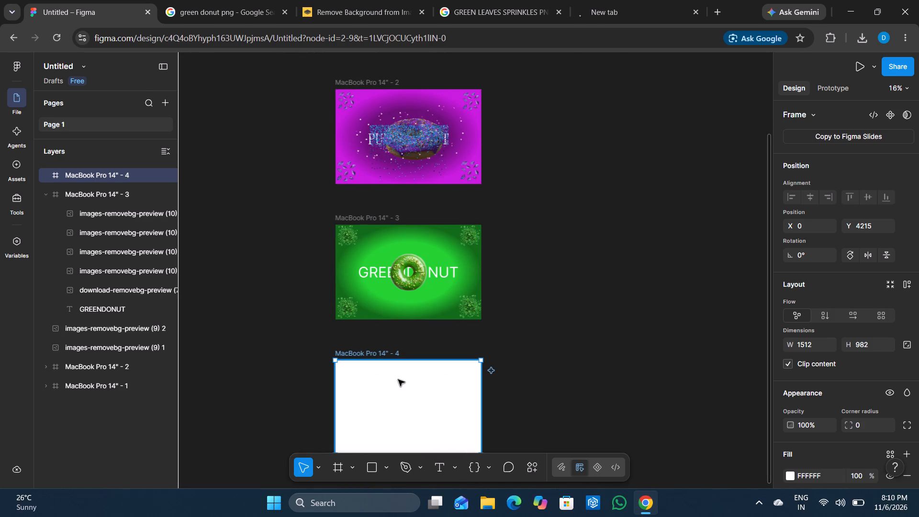
{"action": "left_click", "coordinate": [398, 380]}
{"action": "key", "text": "Down"}
{"action": "key", "text": "Down"}
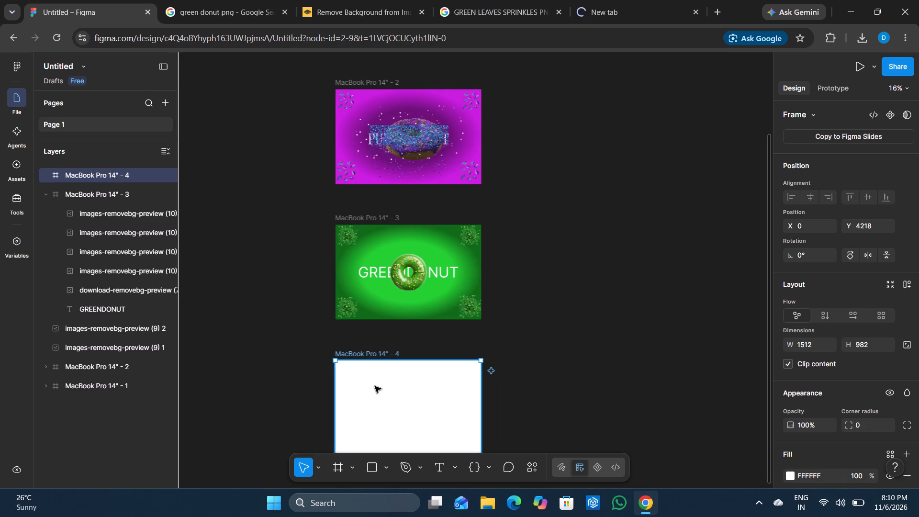
{"action": "left_click_drag", "start_coordinate": [373, 382], "coordinate": [350, 358]}
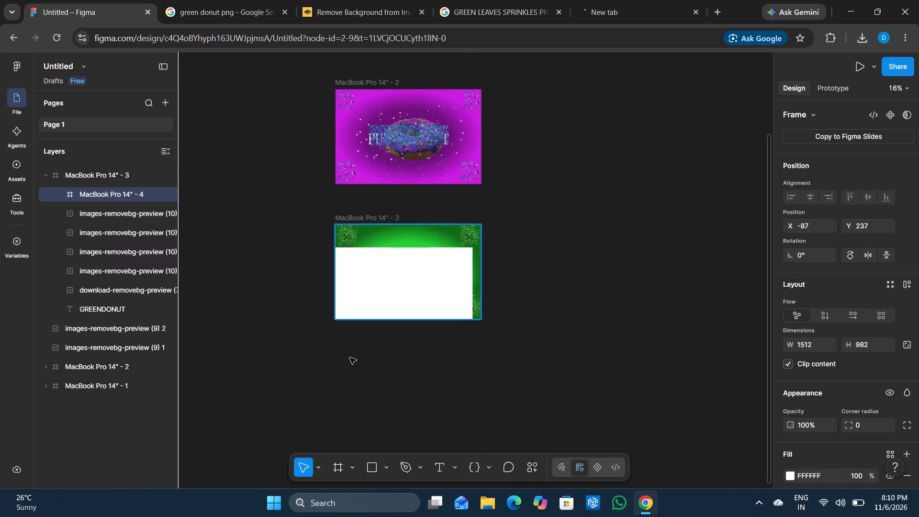
{"action": "left_click_drag", "start_coordinate": [350, 358], "coordinate": [364, 341]}
{"action": "left_click_drag", "start_coordinate": [360, 371], "coordinate": [372, 403]}
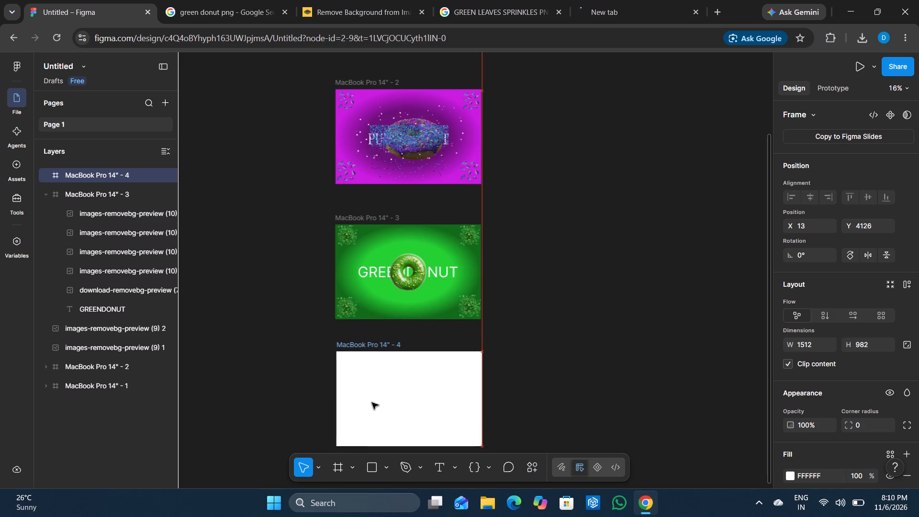
{"action": "left_click_drag", "start_coordinate": [372, 403], "coordinate": [366, 405]}
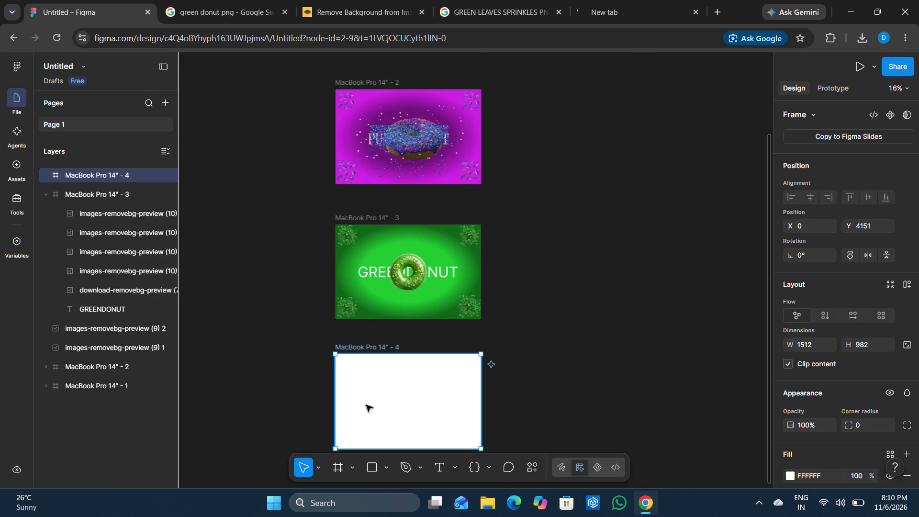
{"action": "left_click", "coordinate": [592, 318]}
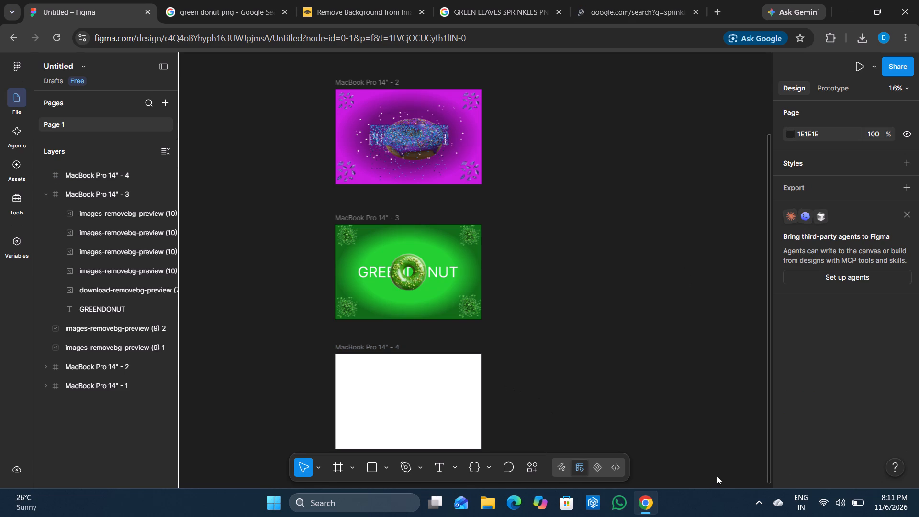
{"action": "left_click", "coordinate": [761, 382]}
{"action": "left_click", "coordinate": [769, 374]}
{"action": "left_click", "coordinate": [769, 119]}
Close the browser tab with the "sprinkles for leaves effect LIGHT" search and return to the Figma file.
{"action": "left_click", "coordinate": [704, 15]}
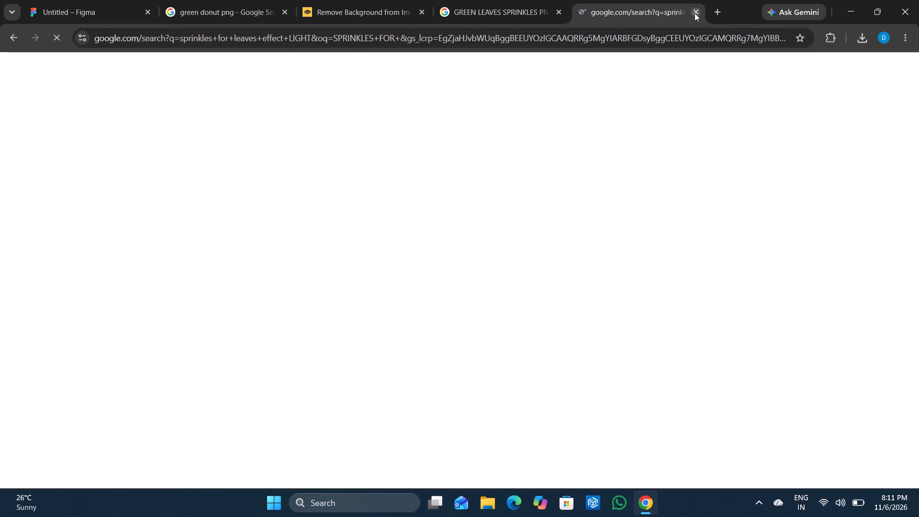
{"action": "left_click", "coordinate": [695, 11]}
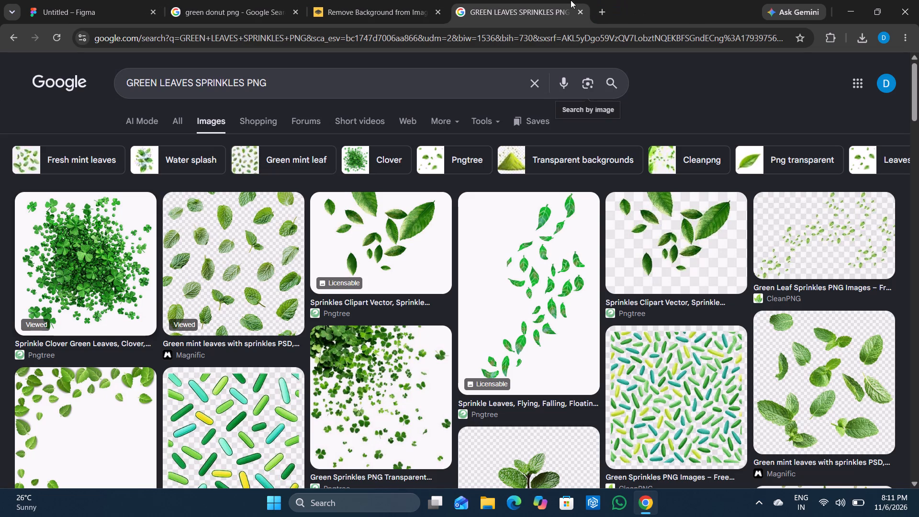
{"action": "left_click", "coordinate": [112, 11]}
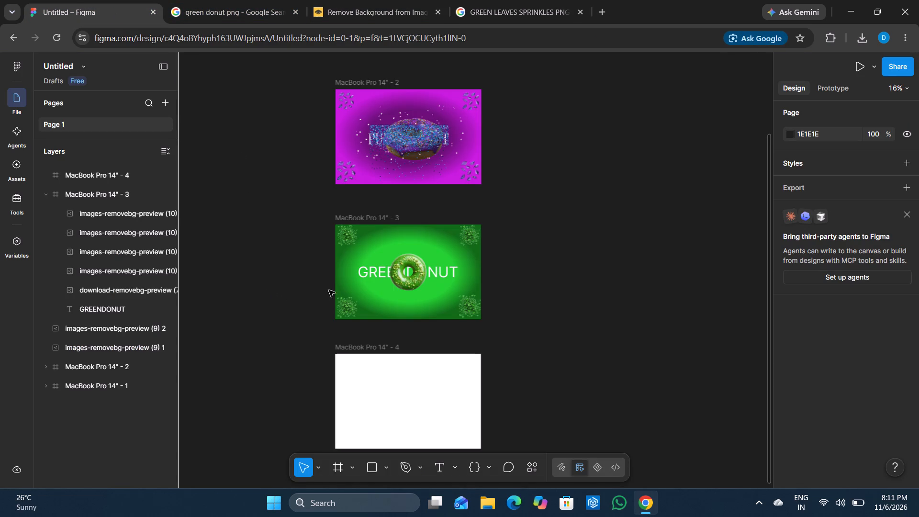
Look over the orange, purple and green donut frames and the blank fourth frame beneath them.
{"action": "scroll", "coordinate": [360, 296], "scroll_direction": "right", "scroll_amount": 5}
{"action": "left_click", "coordinate": [426, 305]}
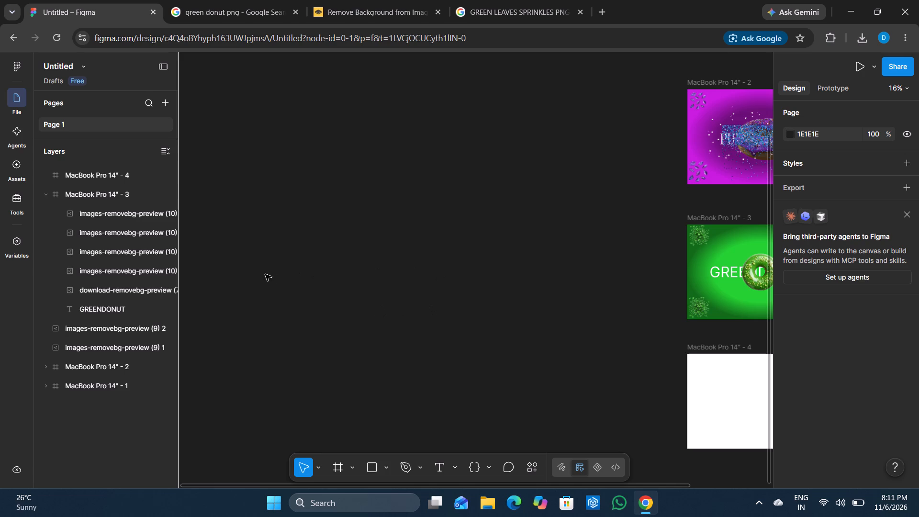
{"action": "scroll", "coordinate": [413, 310], "scroll_direction": "right", "scroll_amount": 1}
{"action": "scroll", "coordinate": [563, 354], "scroll_direction": "left", "scroll_amount": 2}
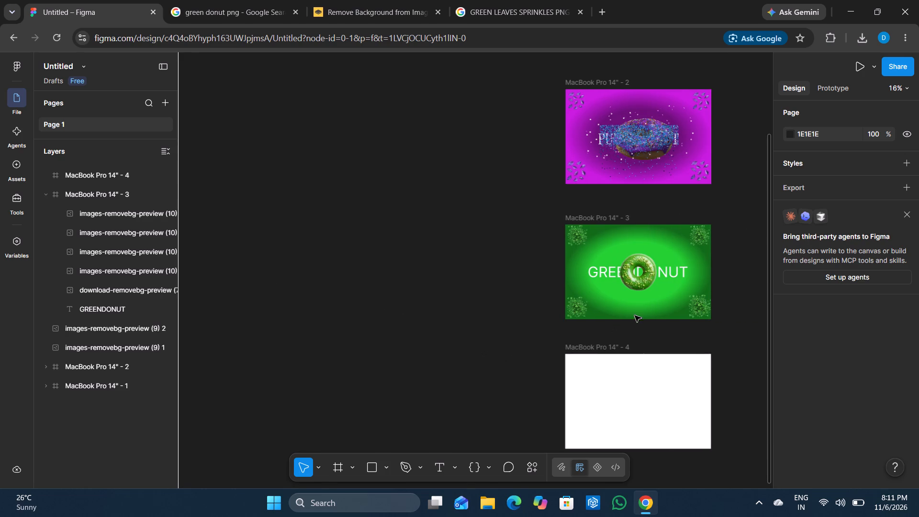
{"action": "key", "text": "Up"}
{"action": "key", "text": "Up"}
{"action": "key", "text": "Up"}
{"action": "key", "text": "Up"}
{"action": "key", "text": "Up"}
{"action": "key", "text": "Up"}
{"action": "key", "text": "Down"}
{"action": "key", "text": "Down"}
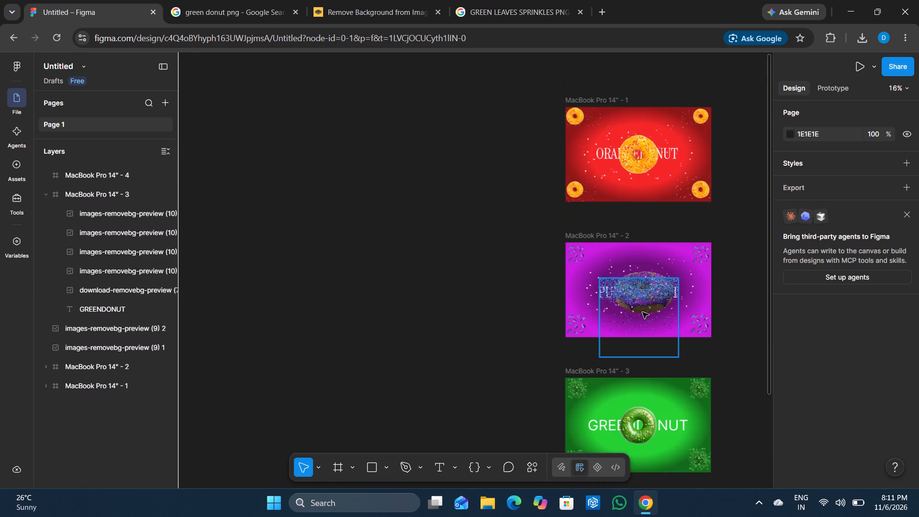
{"action": "key", "text": "Down"}
{"action": "key", "text": "Down"}
{"action": "key", "text": "Down"}
{"action": "key", "text": "Down"}
{"action": "key", "text": "Down"}
{"action": "key", "text": "Down"}
{"action": "key", "text": "Down"}
{"action": "key", "text": "Down"}
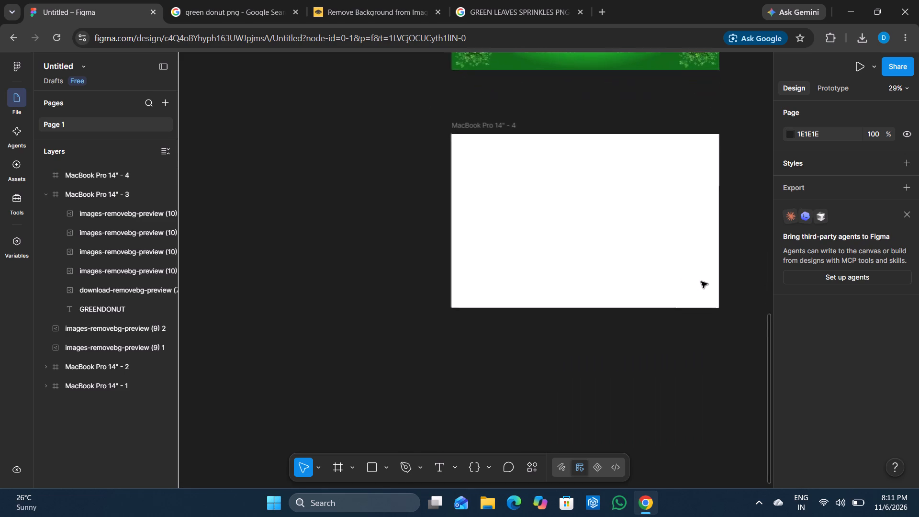
Nudge the blank fourth frame up to Y 4148.
{"action": "left_click", "coordinate": [641, 255]}
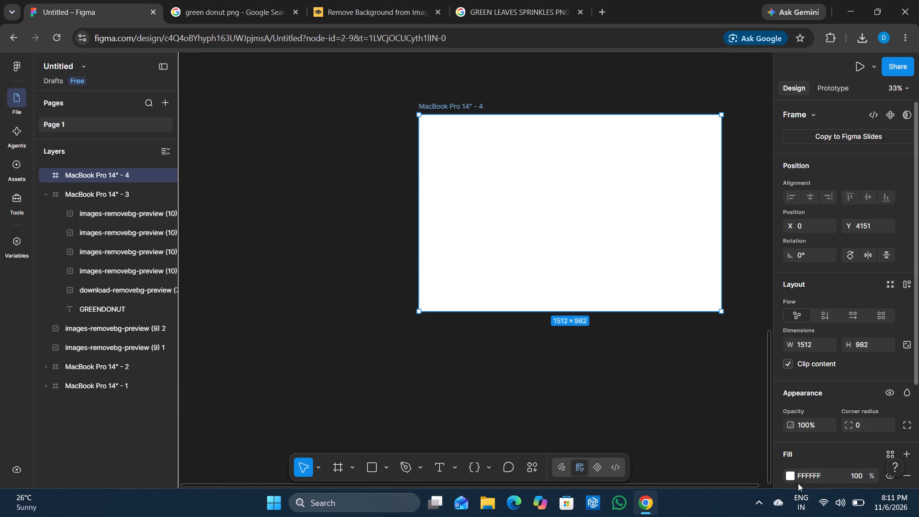
{"action": "key", "text": "Up"}
{"action": "key", "text": "Up"}
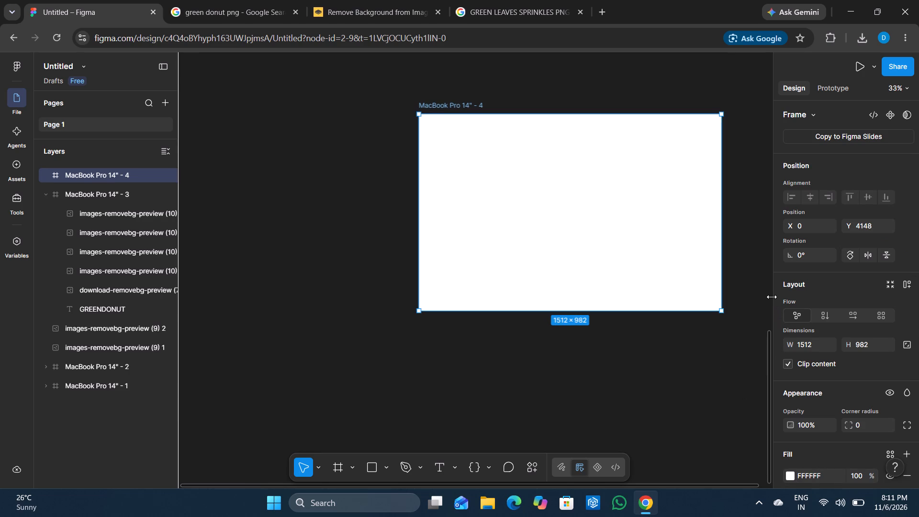
Widen the design properties sidebar beside the canvas.
{"action": "left_click_drag", "start_coordinate": [772, 297], "coordinate": [721, 306]}
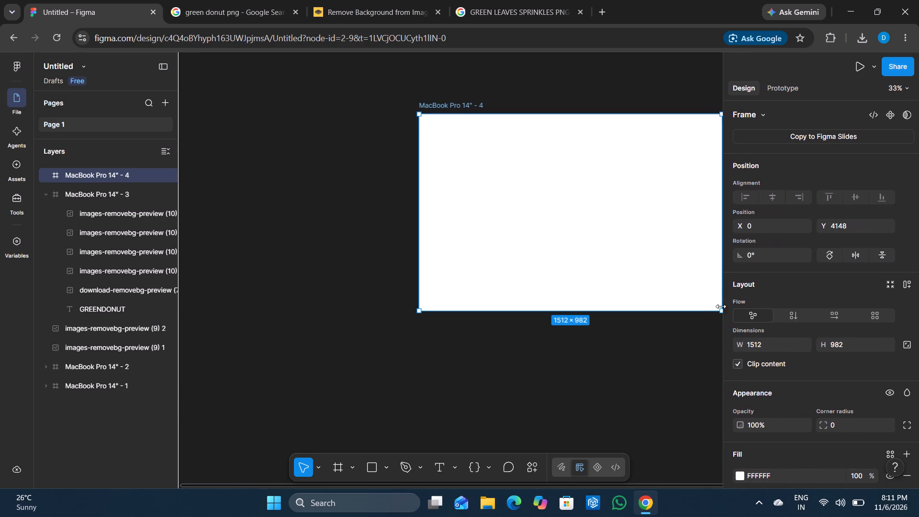
{"action": "left_click_drag", "start_coordinate": [721, 306], "coordinate": [452, 387]}
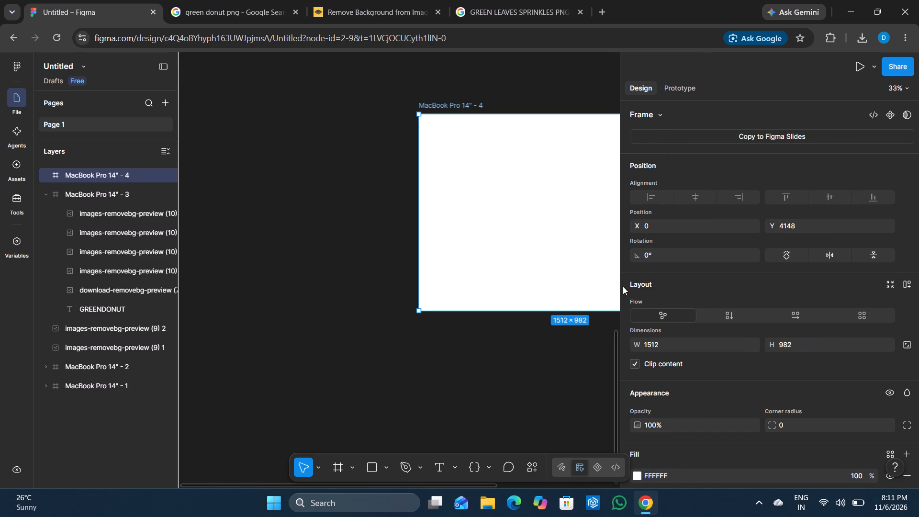
{"action": "left_click_drag", "start_coordinate": [617, 283], "coordinate": [638, 283]}
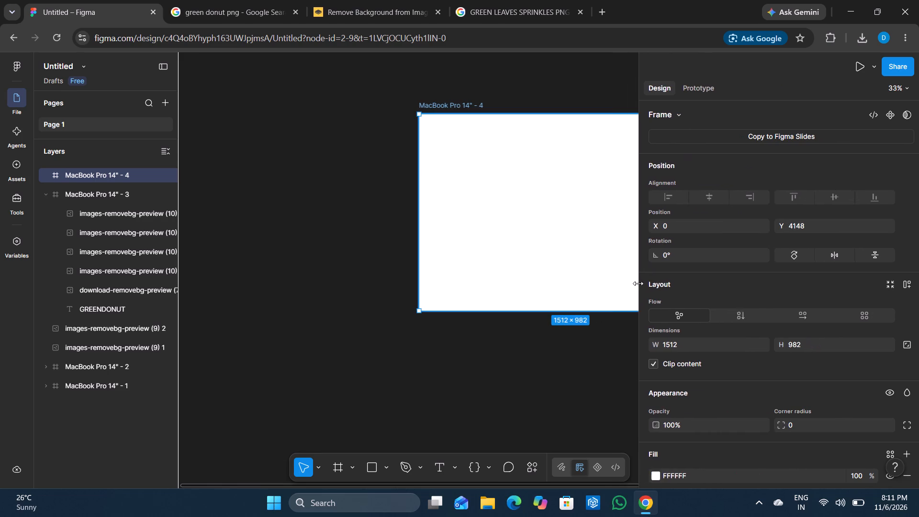
Narrow the design properties sidebar so the whole blank fourth frame shows on the canvas.
{"action": "left_click_drag", "start_coordinate": [638, 283], "coordinate": [827, 288]}
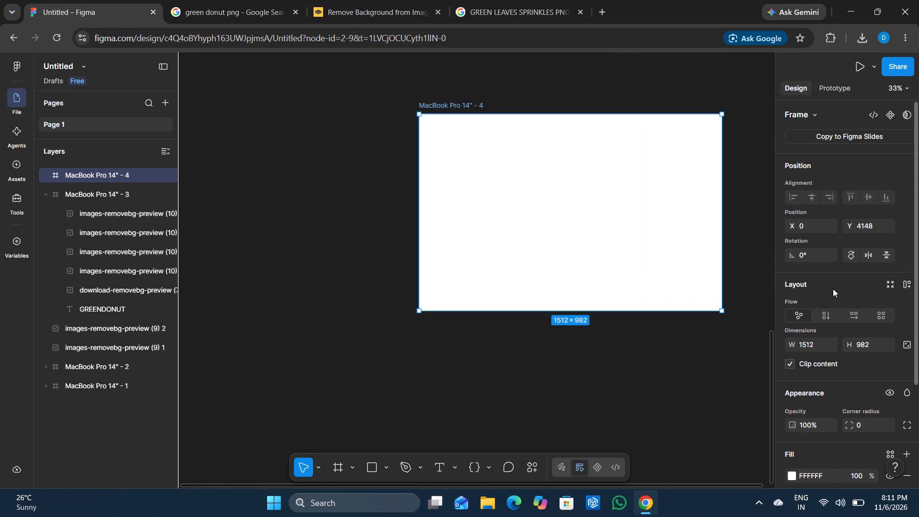
Change the blank MacBook Pro 14" - 4 frame's solid fill to the medium blue 5370C9.
{"action": "left_click", "coordinate": [593, 382]}
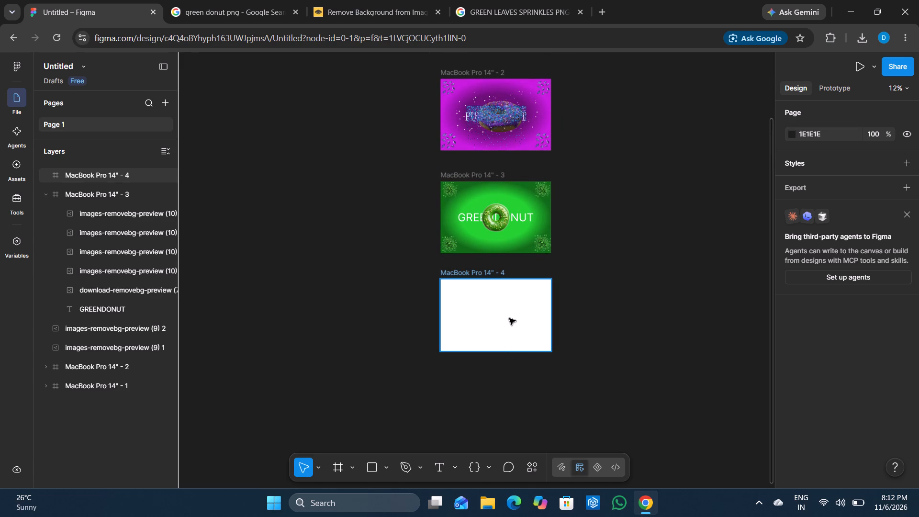
{"action": "left_click", "coordinate": [509, 318]}
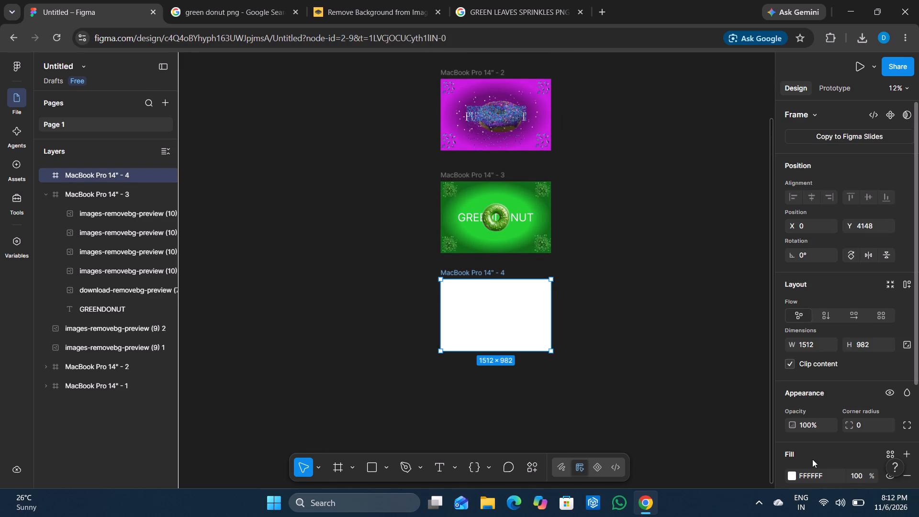
{"action": "left_click", "coordinate": [793, 475]}
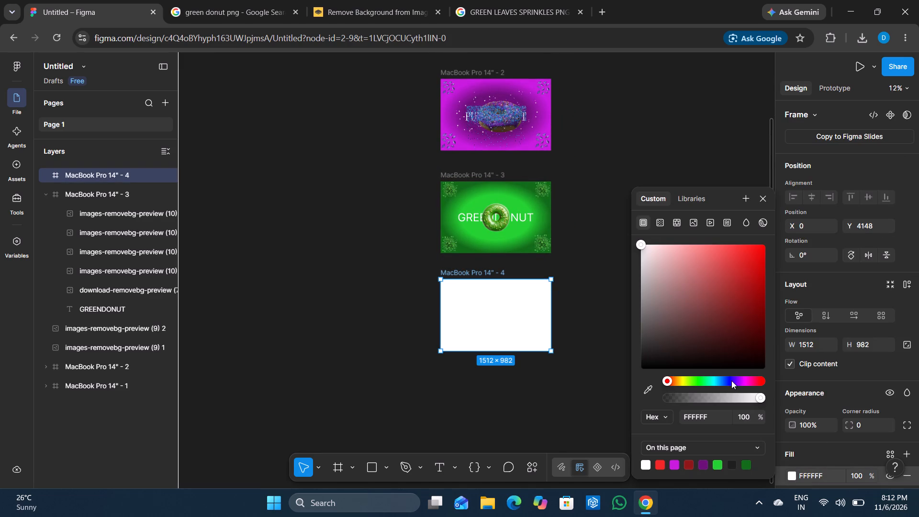
{"action": "left_click_drag", "start_coordinate": [667, 380], "coordinate": [673, 380]}
{"action": "left_click_drag", "start_coordinate": [673, 380], "coordinate": [724, 381]}
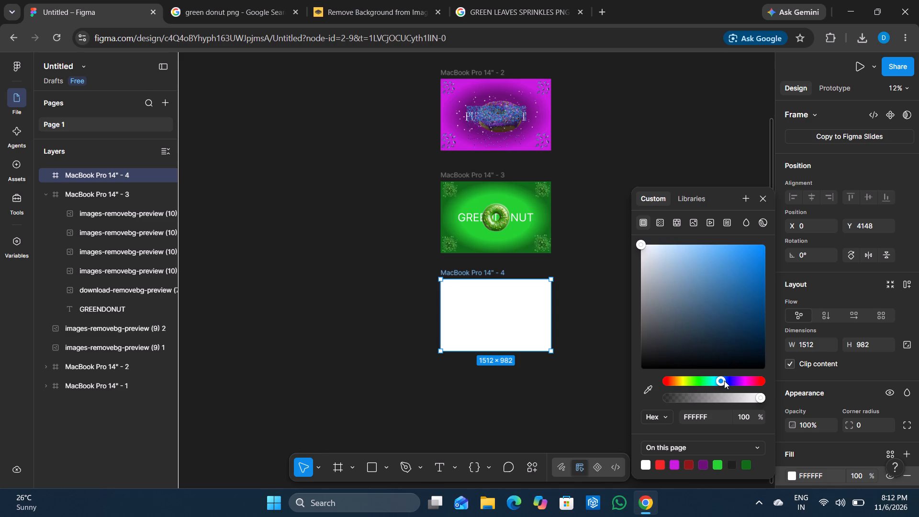
{"action": "left_click_drag", "start_coordinate": [724, 381], "coordinate": [726, 381]}
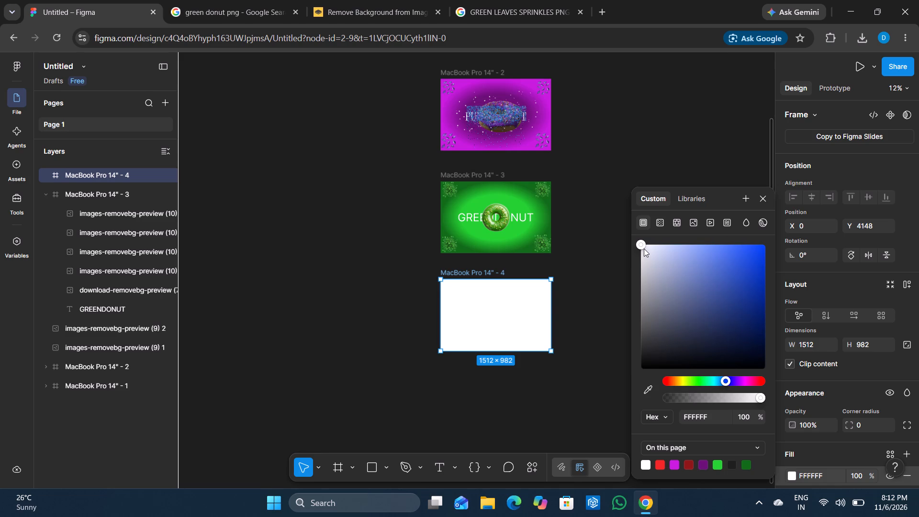
{"action": "left_click_drag", "start_coordinate": [641, 245], "coordinate": [661, 256]}
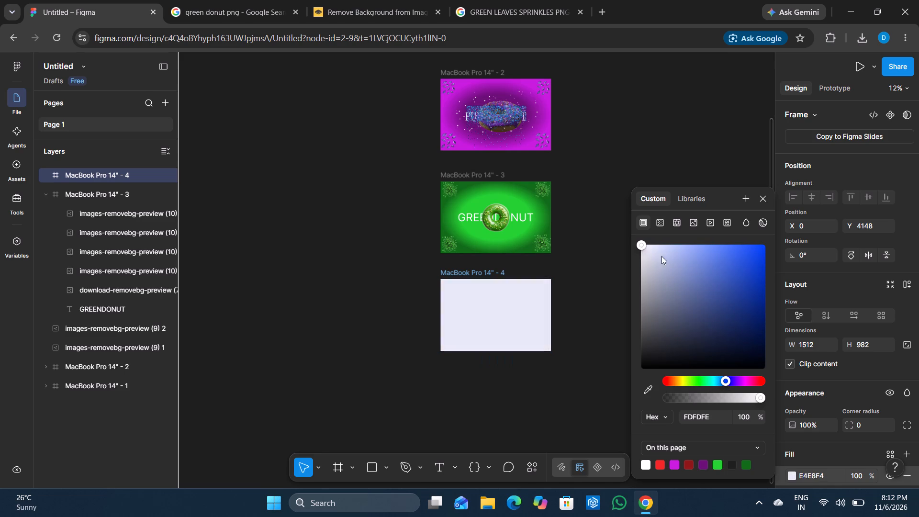
{"action": "left_click_drag", "start_coordinate": [661, 256], "coordinate": [751, 265]}
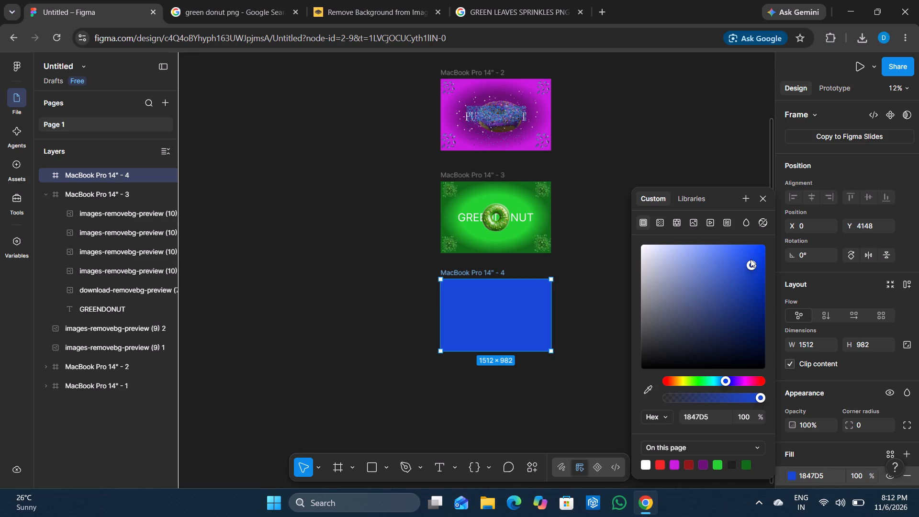
{"action": "left_click_drag", "start_coordinate": [751, 259], "coordinate": [740, 280]}
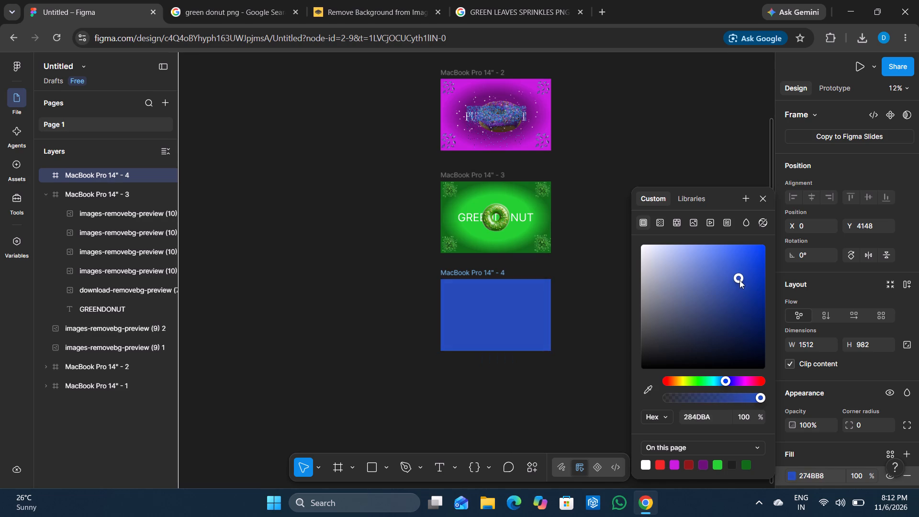
{"action": "left_click_drag", "start_coordinate": [740, 280], "coordinate": [720, 257]}
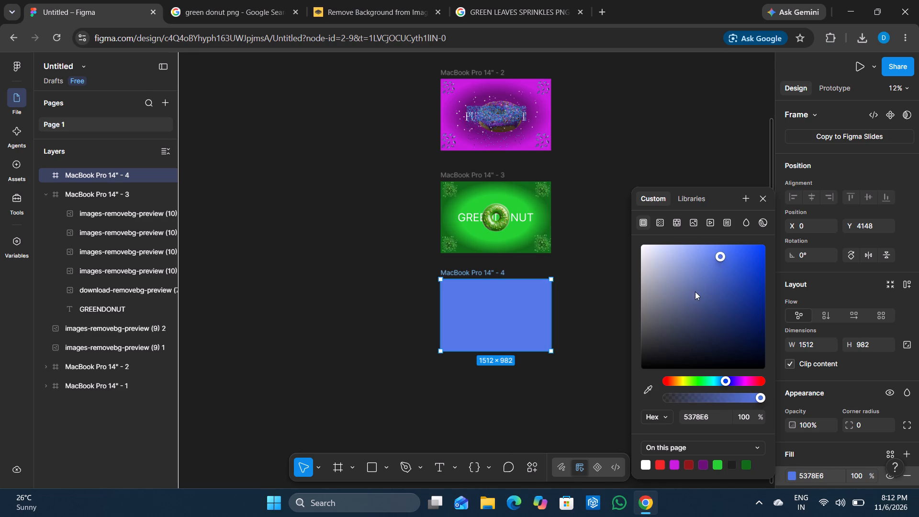
{"action": "left_click_drag", "start_coordinate": [719, 250], "coordinate": [718, 300]}
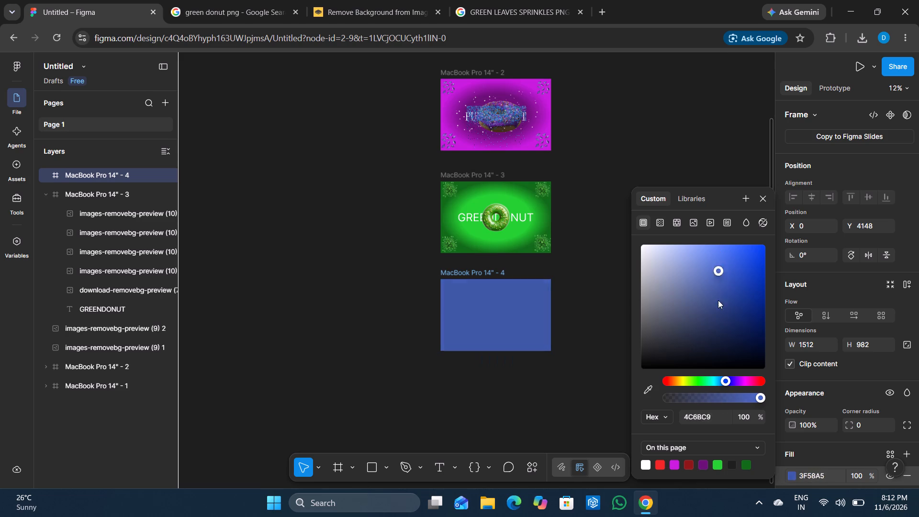
{"action": "left_click_drag", "start_coordinate": [718, 300], "coordinate": [716, 316]}
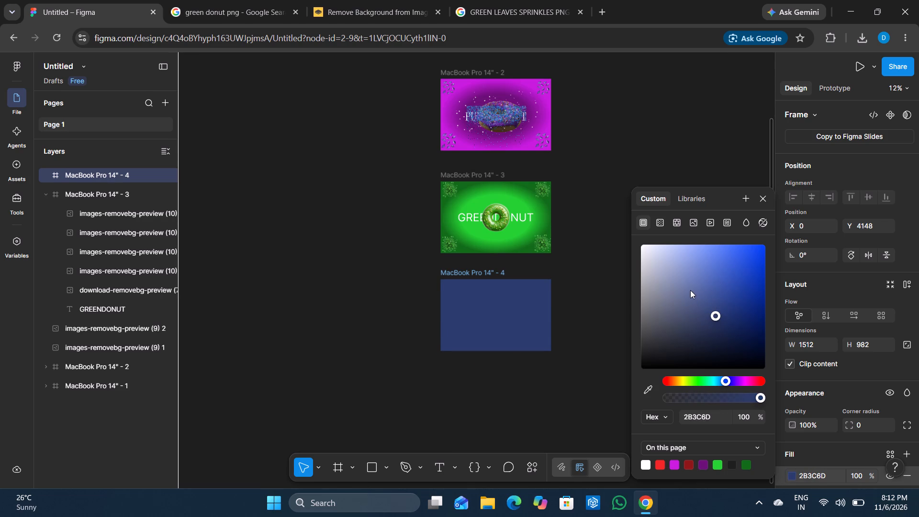
{"action": "left_click_drag", "start_coordinate": [711, 312], "coordinate": [691, 292]}
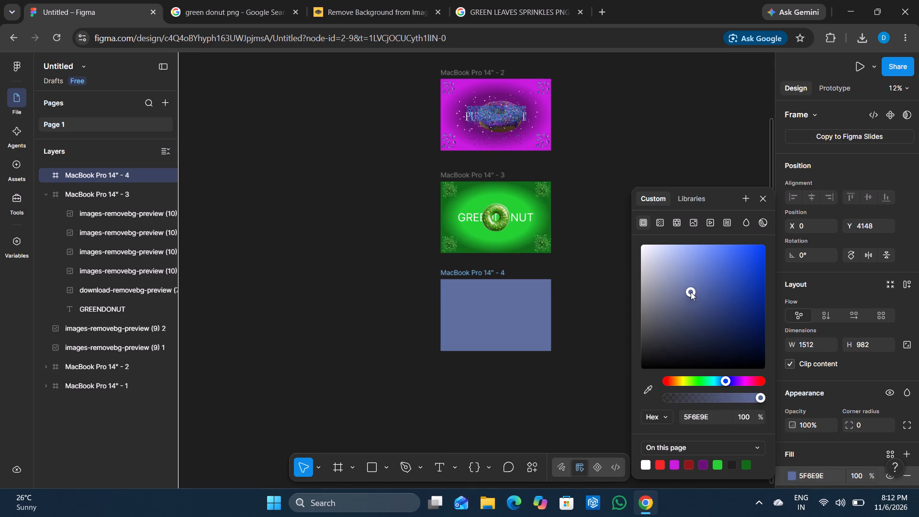
{"action": "left_click_drag", "start_coordinate": [691, 292], "coordinate": [714, 271]}
{"action": "left_click", "coordinate": [512, 319]}
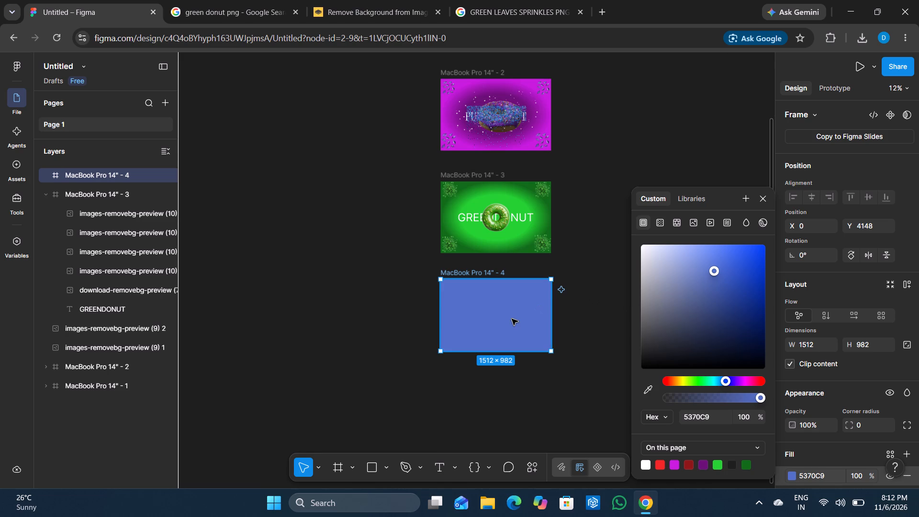
Convert the fourth frame's fill to a radial gradient and move its lighter 5370C9 stop to 65%.
{"action": "left_click", "coordinate": [654, 220]}
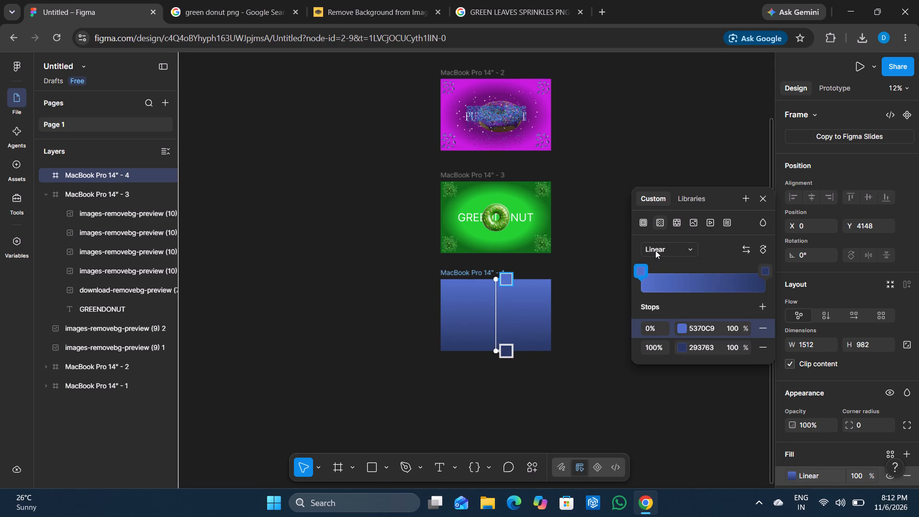
{"action": "left_click", "coordinate": [654, 247]}
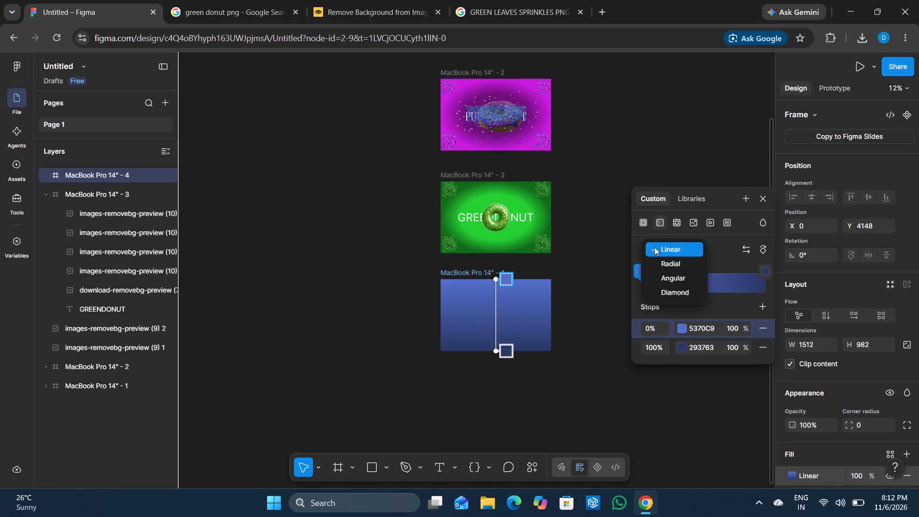
{"action": "left_click", "coordinate": [657, 264]}
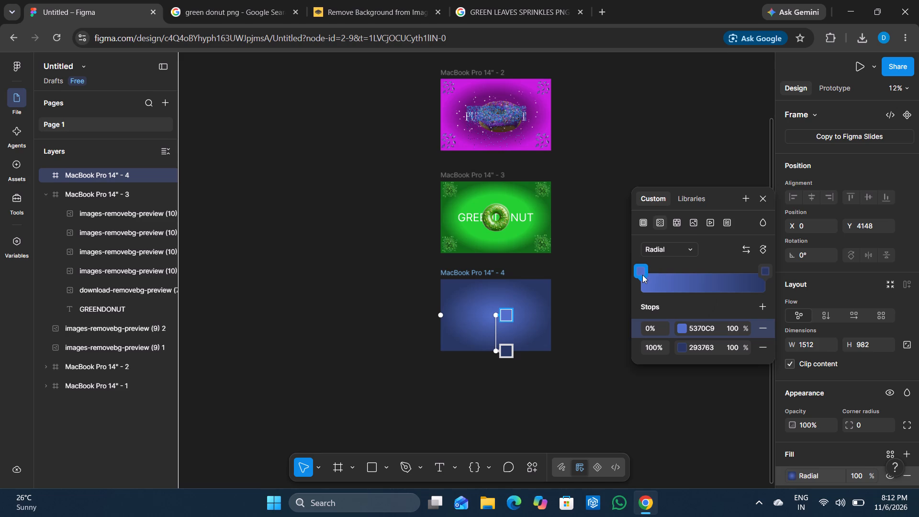
{"action": "left_click_drag", "start_coordinate": [642, 275], "coordinate": [701, 281]}
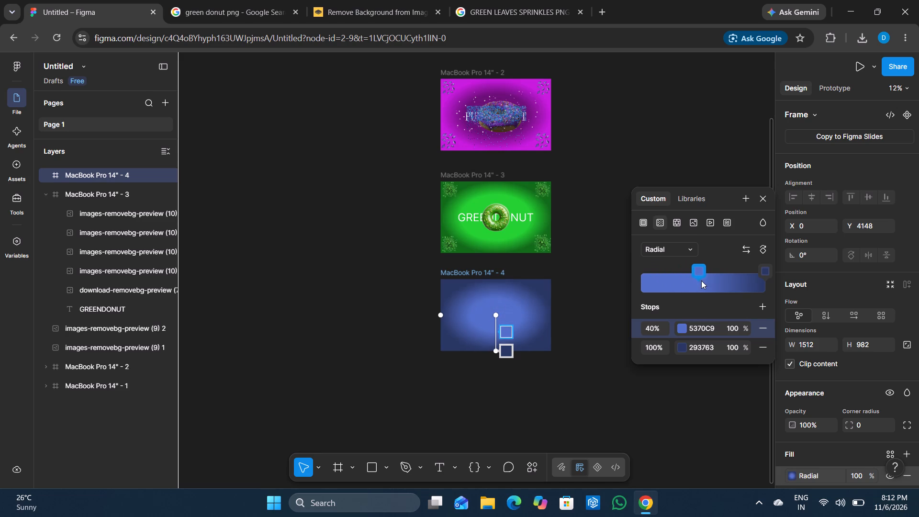
{"action": "left_click_drag", "start_coordinate": [701, 281], "coordinate": [723, 283]}
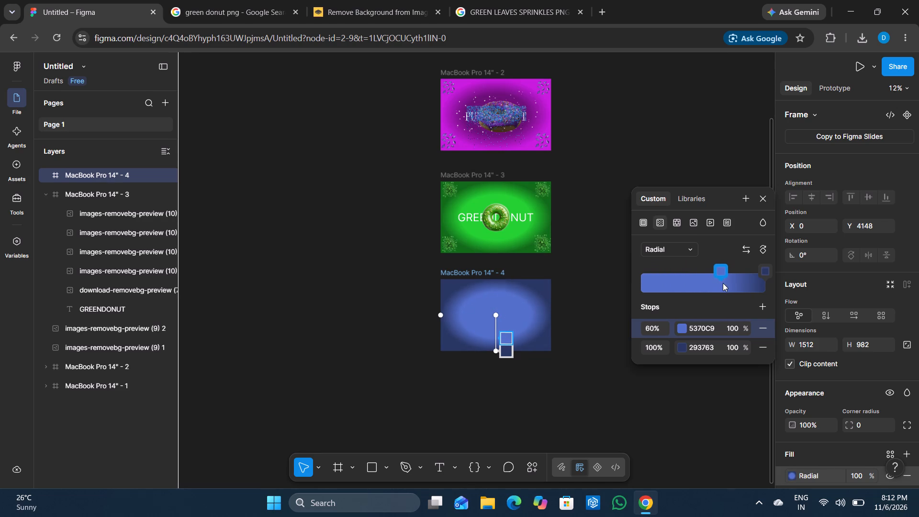
{"action": "left_click_drag", "start_coordinate": [723, 283], "coordinate": [726, 285]}
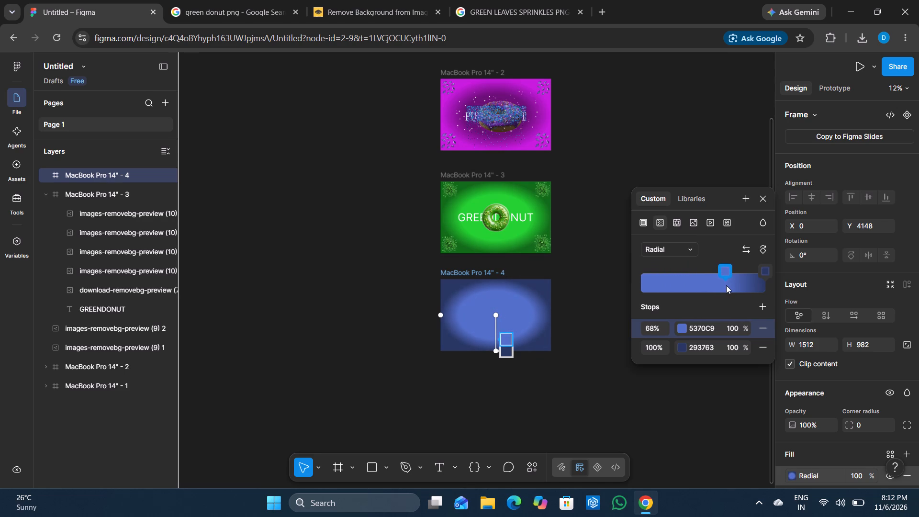
{"action": "left_click_drag", "start_coordinate": [726, 285], "coordinate": [711, 285]}
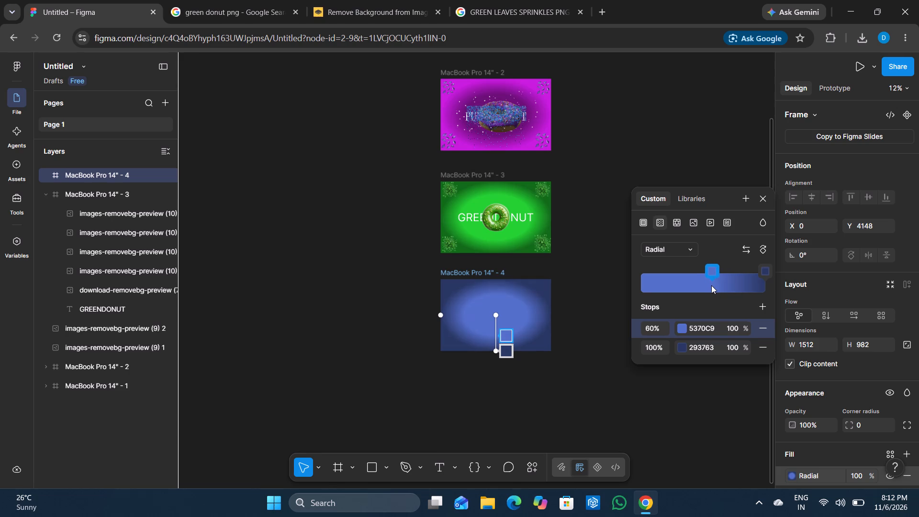
{"action": "left_click_drag", "start_coordinate": [711, 285], "coordinate": [722, 286]}
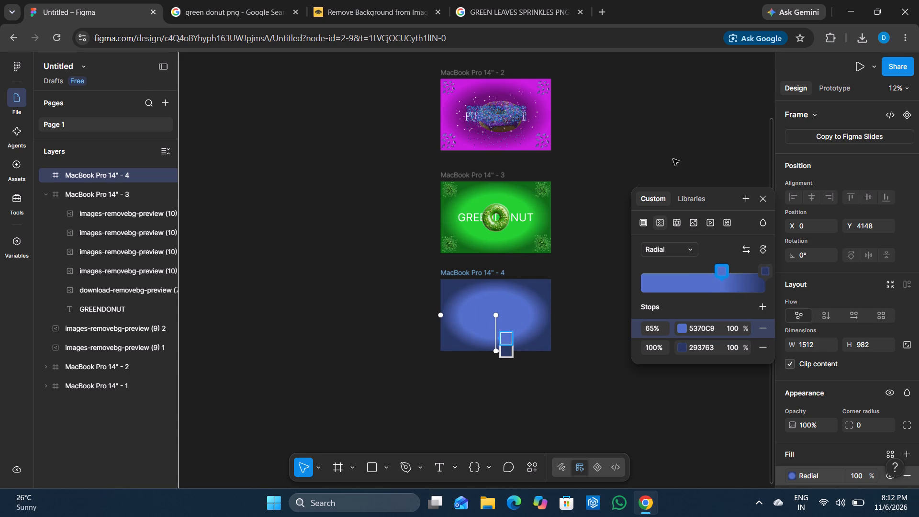
{"action": "left_click", "coordinate": [673, 159]}
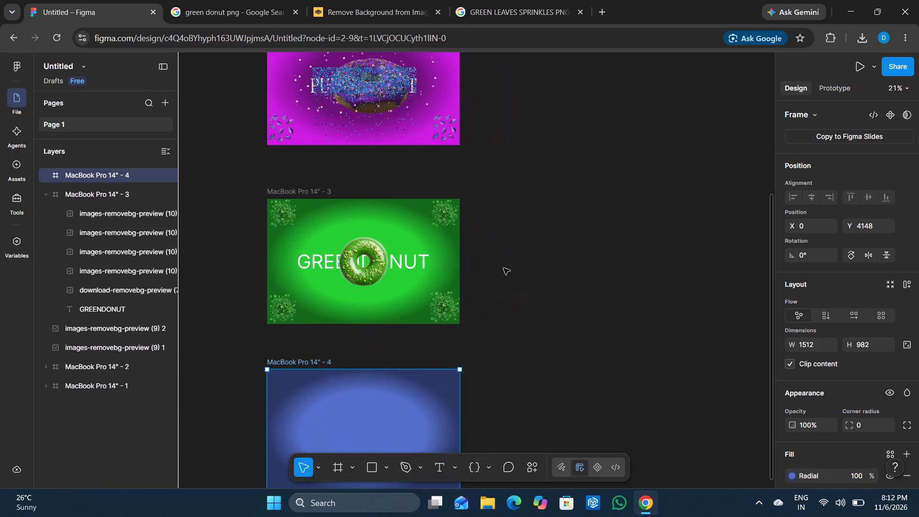
{"action": "left_click", "coordinate": [400, 352]}
{"action": "key", "text": "Down"}
{"action": "key", "text": "Down"}
{"action": "key", "text": "Down"}
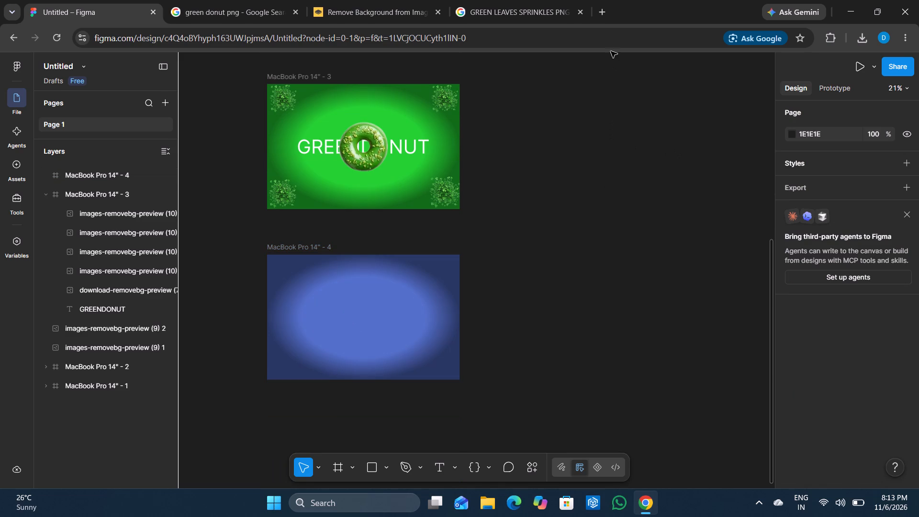
Search Google in a new browser tab for "BLUEBERRY DONUT PNG SKY BLUE COLOUR".
{"action": "left_click", "coordinate": [605, 11]}
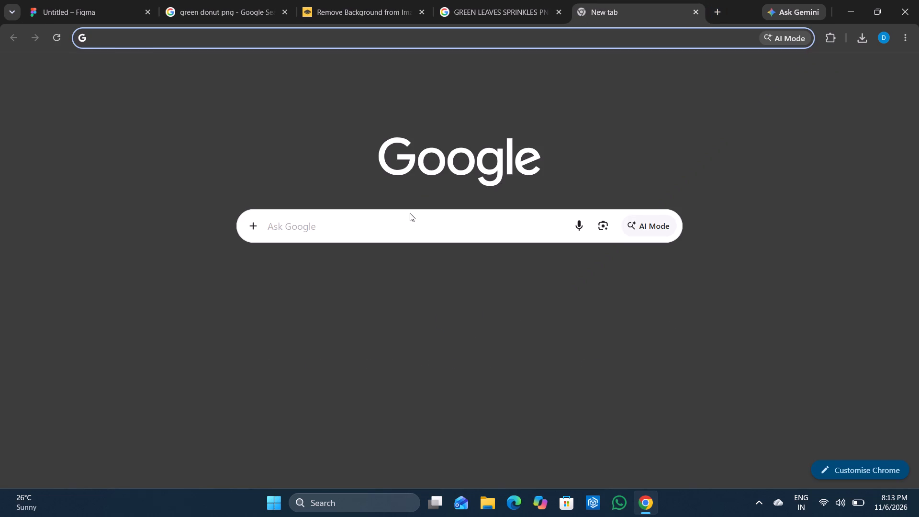
{"action": "left_click", "coordinate": [397, 220]}
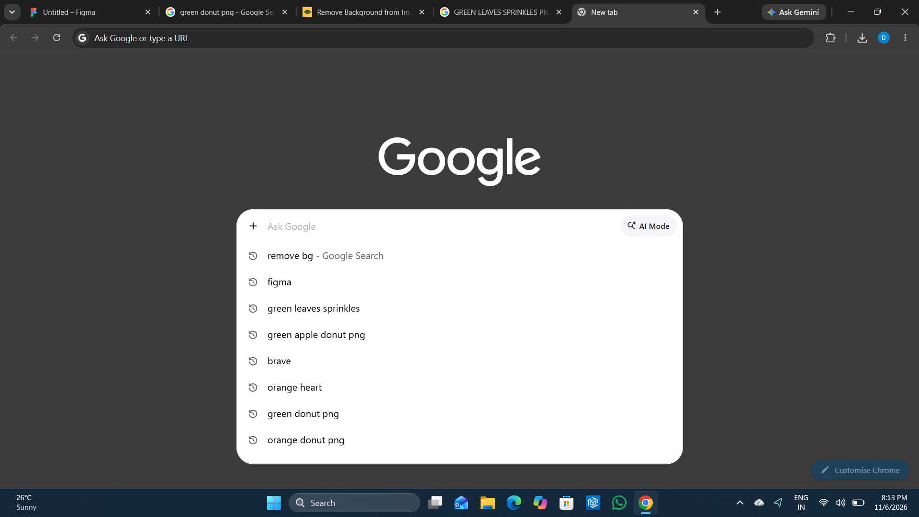
{"action": "type", "text": "BLUE"}
{"action": "key", "text": "space"}
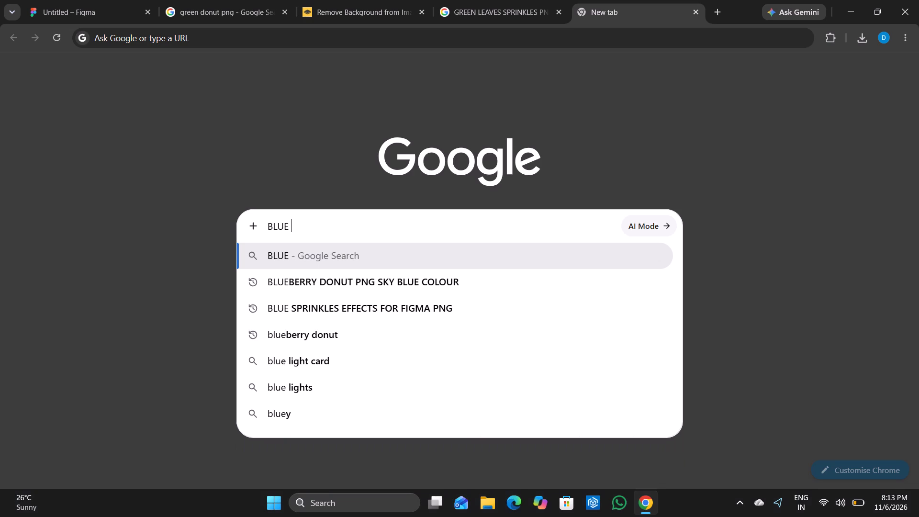
{"action": "key", "text": "BackSpace"}
{"action": "type", "text": "BERRY"}
{"action": "key", "text": "space"}
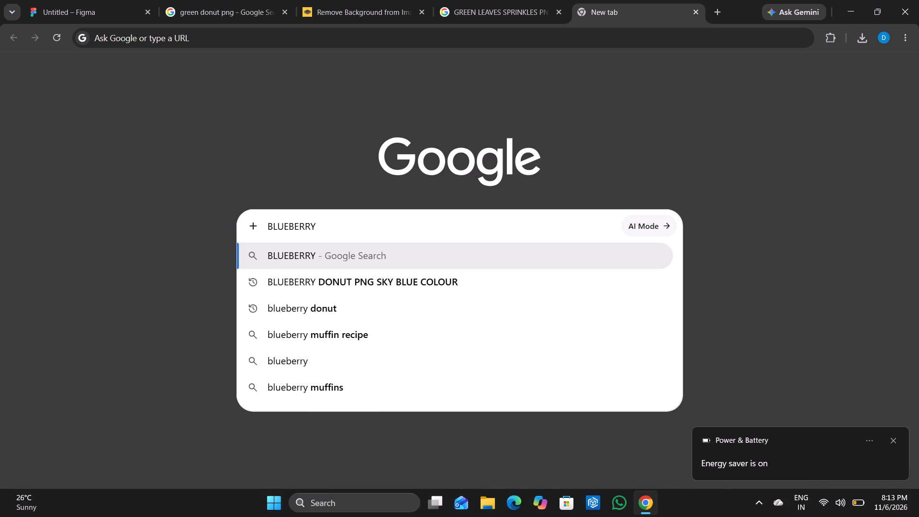
{"action": "left_click", "coordinate": [368, 283]}
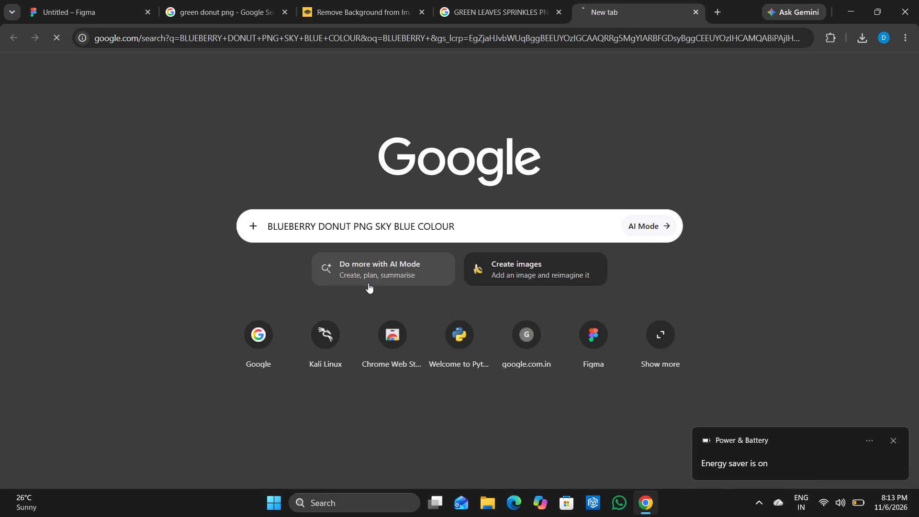
Return to the Figma file and look over the orange, purple, green and blue frames from top to bottom.
{"action": "left_click", "coordinate": [84, 10]}
{"action": "key", "text": "Up"}
{"action": "key", "text": "Up"}
{"action": "key", "text": "Up"}
{"action": "key", "text": "Up"}
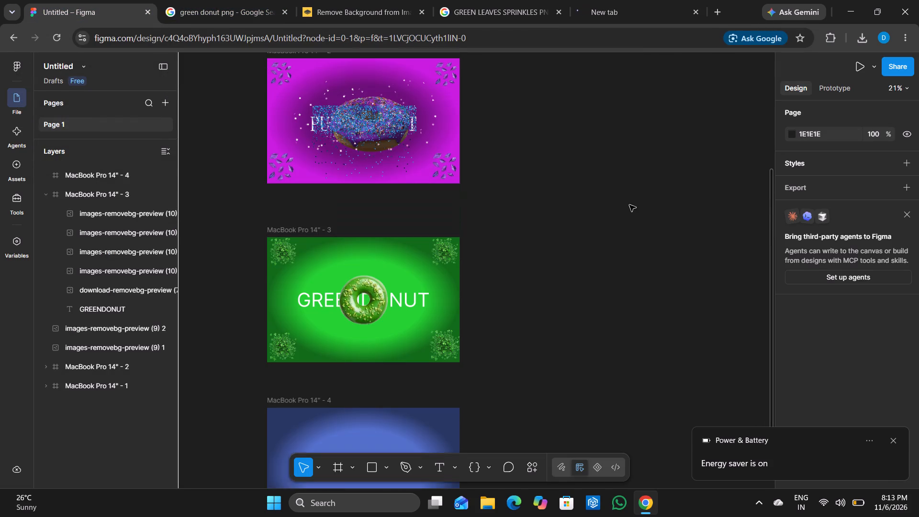
{"action": "key", "text": "Up"}
{"action": "key", "text": "Up"}
{"action": "key", "text": "Up"}
{"action": "key", "text": "Up"}
{"action": "key", "text": "Up"}
{"action": "key", "text": "Up"}
{"action": "key", "text": "Up"}
{"action": "key", "text": "Up"}
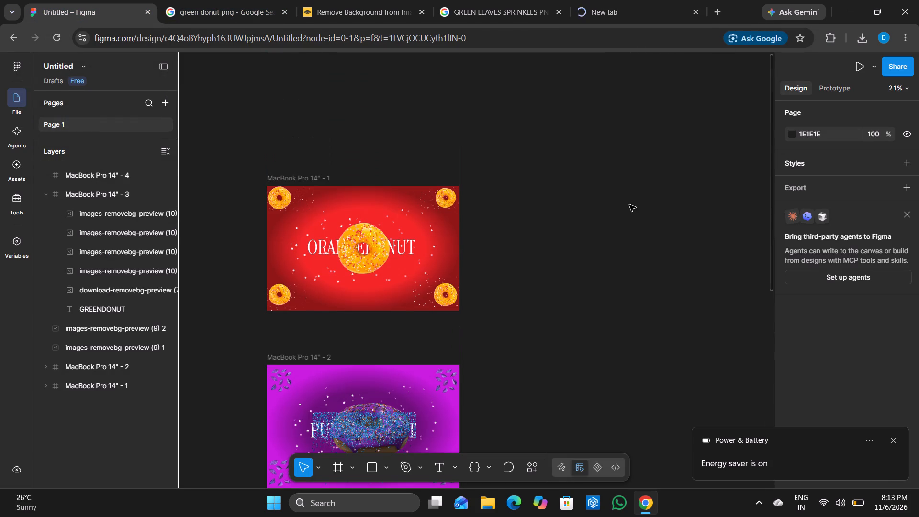
{"action": "key", "text": "Down"}
{"action": "key", "text": "Down"}
{"action": "key", "text": "Down"}
{"action": "key", "text": "Down"}
{"action": "key", "text": "Down"}
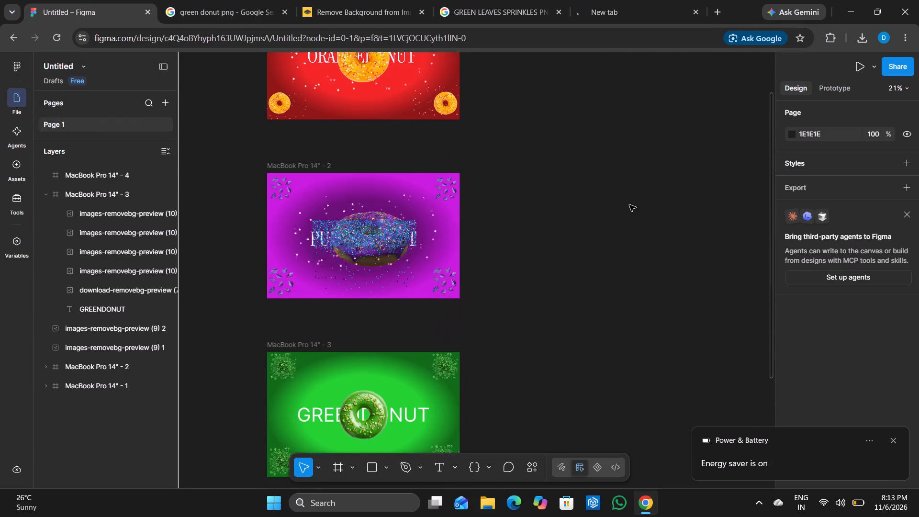
{"action": "key", "text": "Down"}
{"action": "key", "text": "Down"}
{"action": "key", "text": "Down"}
{"action": "key", "text": "Down"}
{"action": "key", "text": "Down"}
{"action": "key", "text": "Down"}
{"action": "key", "text": "Down"}
{"action": "key", "text": "Down"}
{"action": "key", "text": "Down"}
{"action": "key", "text": "Down"}
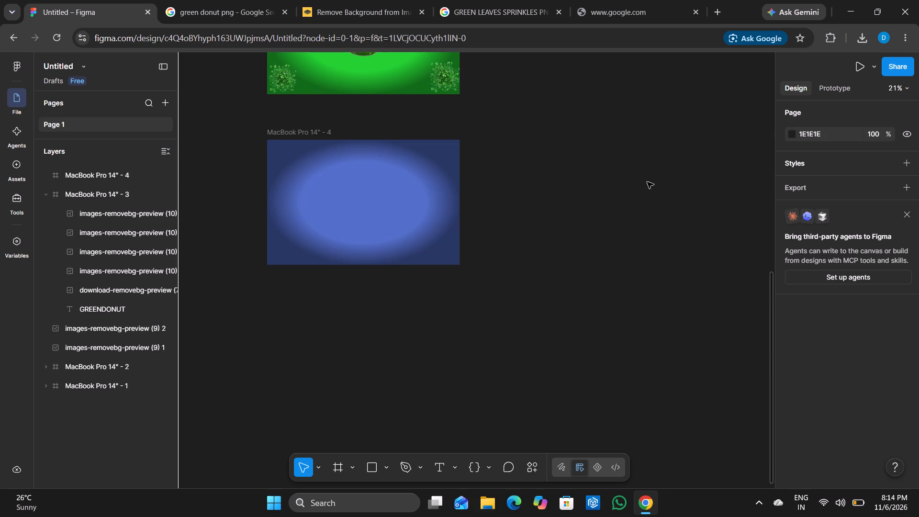
Select the MacBook Pro 14" - 4 frame, and close the browser tab holding the unloaded blueberry donut search.
{"action": "left_click", "coordinate": [391, 193]}
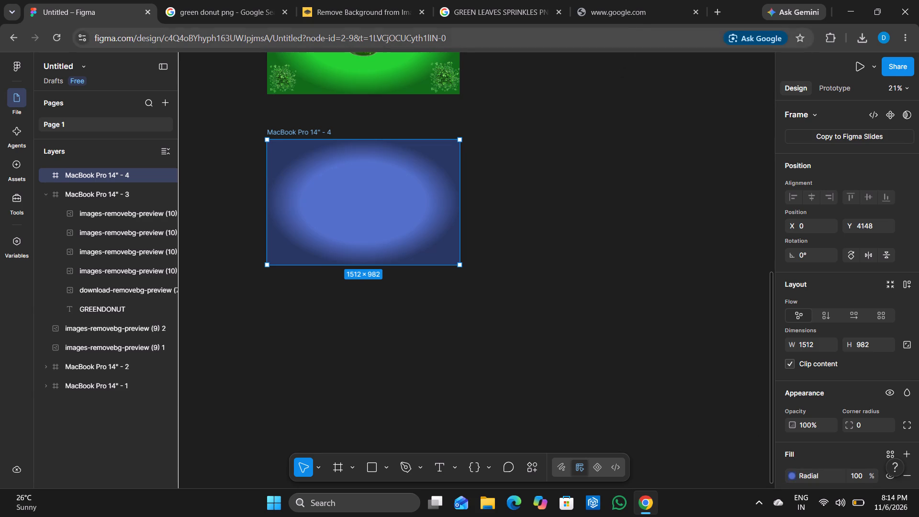
{"action": "left_click", "coordinate": [619, 6]}
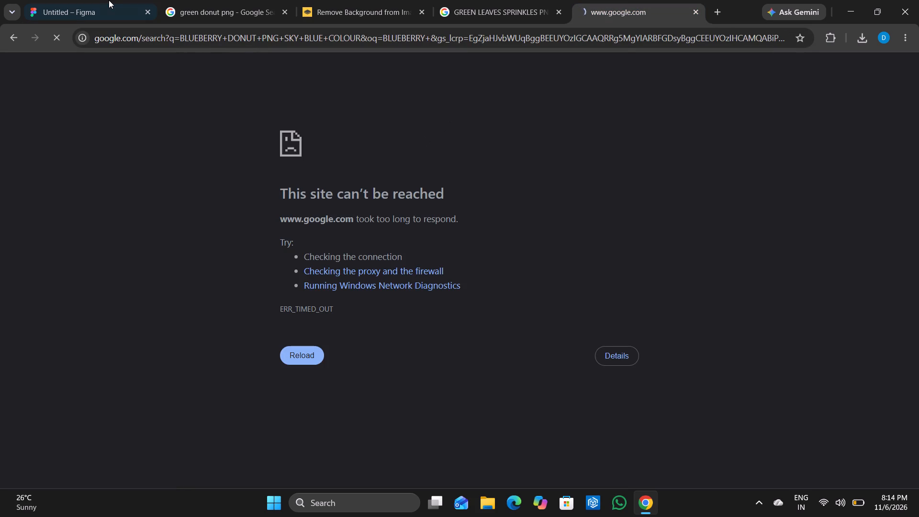
{"action": "left_click", "coordinate": [696, 12]}
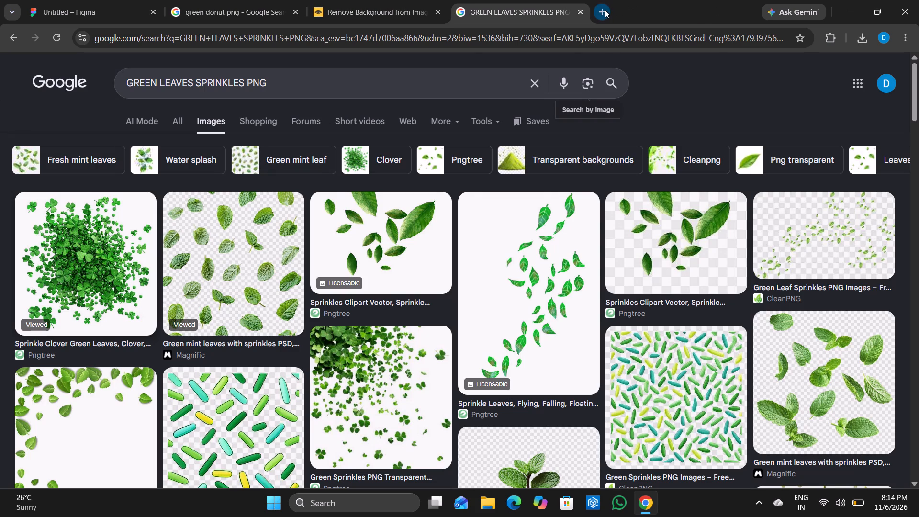
Search Google in a new browser tab for "sprinkles for leaves effect light" and show the image results.
{"action": "left_click", "coordinate": [605, 10]}
{"action": "left_click", "coordinate": [362, 231]}
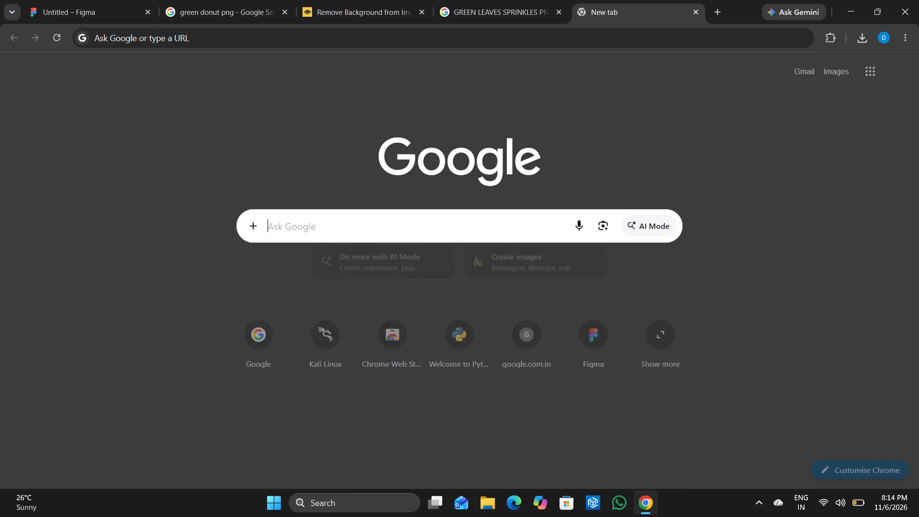
{"action": "left_click", "coordinate": [346, 253]}
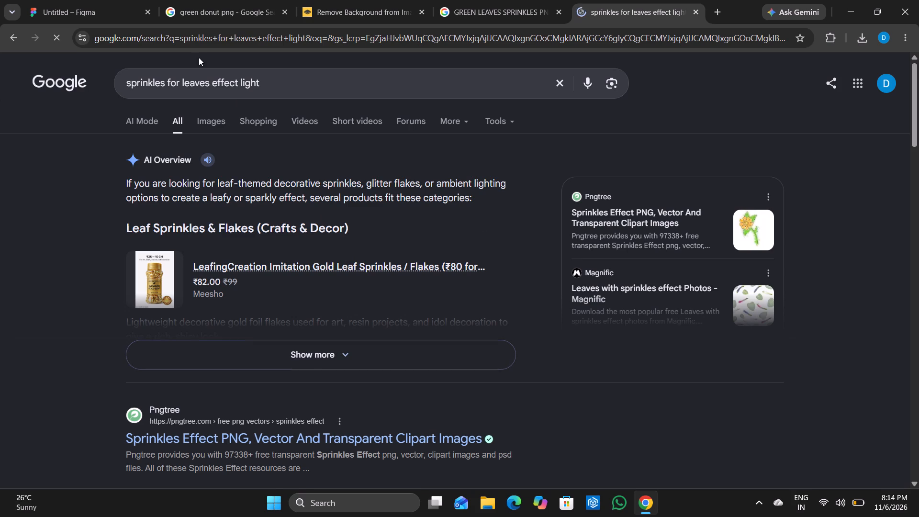
{"action": "left_click", "coordinate": [208, 121]}
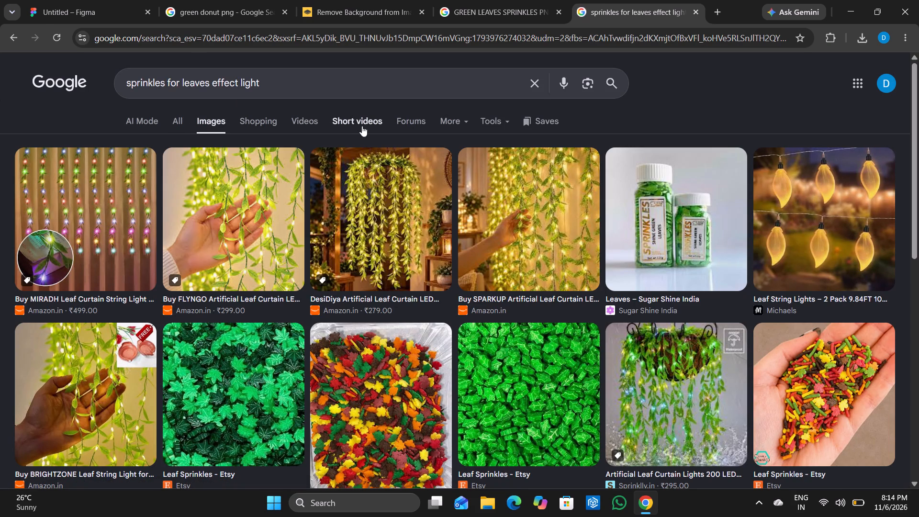
Replace the image search query with "BLUE DONUT PNG" and run the search.
{"action": "left_click", "coordinate": [280, 80]}
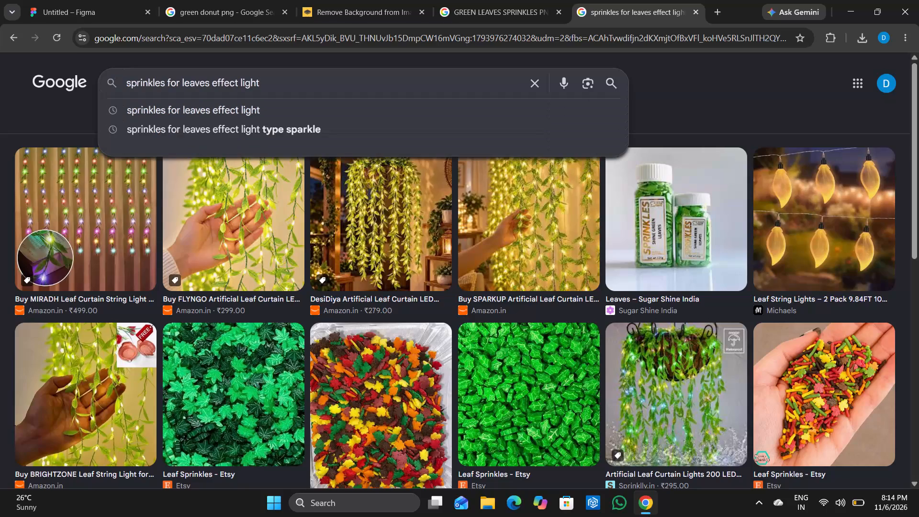
{"action": "key", "text": "BackSpace"}
{"action": "key", "text": "BackSpace"}
{"action": "key", "text": "BackSpace"}
{"action": "key", "text": "BackSpace"}
{"action": "key", "text": "BackSpace"}
{"action": "key", "text": "BackSpace"}
{"action": "key", "text": "BackSpace"}
{"action": "key", "text": "BackSpace"}
{"action": "key", "text": "BackSpace"}
{"action": "key", "text": "BackSpace"}
{"action": "key", "text": "BackSpace"}
{"action": "key", "text": "BackSpace"}
{"action": "key", "text": "BackSpace"}
{"action": "key", "text": "BackSpace"}
{"action": "key", "text": "BackSpace"}
{"action": "key", "text": "BackSpace"}
{"action": "key", "text": "BackSpace"}
{"action": "key", "text": "BackSpace"}
{"action": "key", "text": "BackSpace"}
{"action": "key", "text": "BackSpace"}
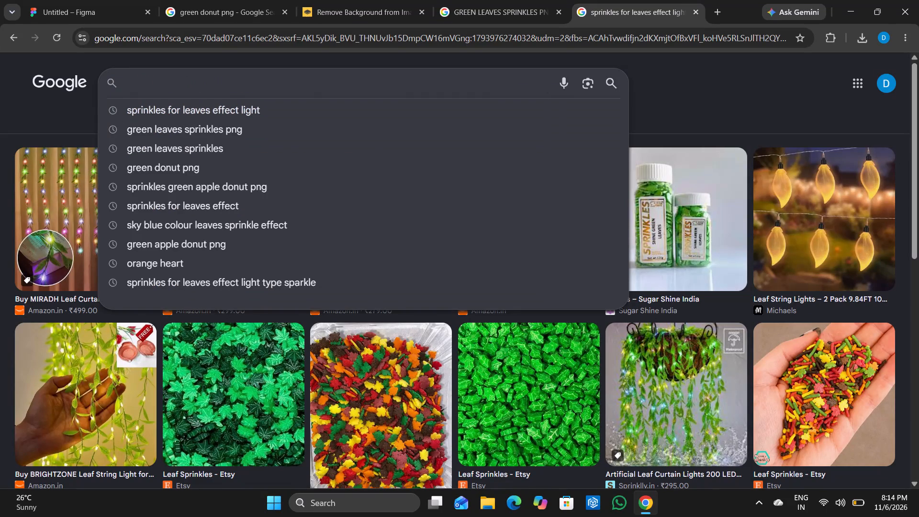
{"action": "type", "text": "BLUE"}
{"action": "key", "text": "space"}
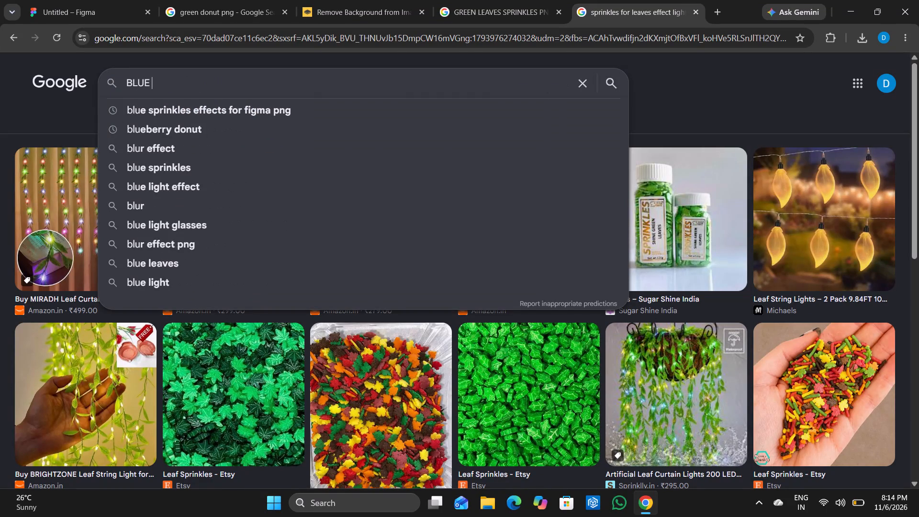
{"action": "type", "text": "DONUT"}
{"action": "key", "text": "space"}
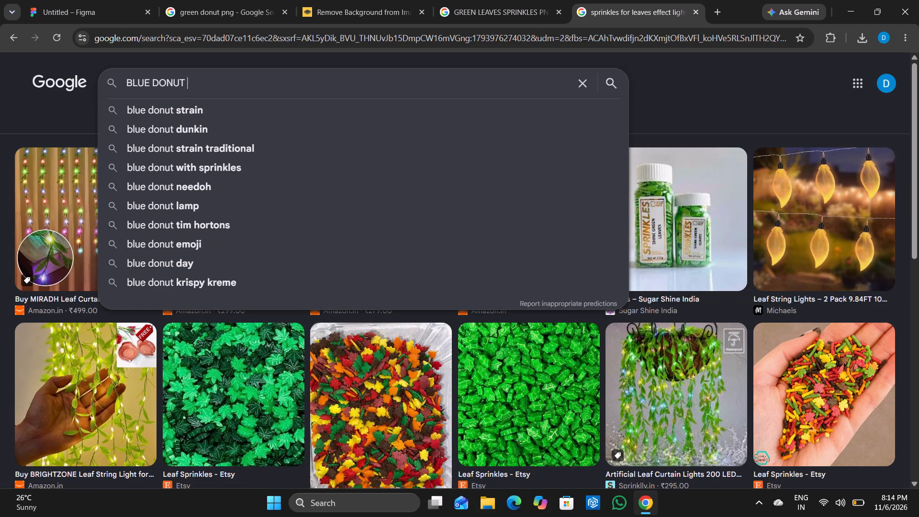
{"action": "type", "text": "PNG"}
{"action": "key", "text": "Return"}
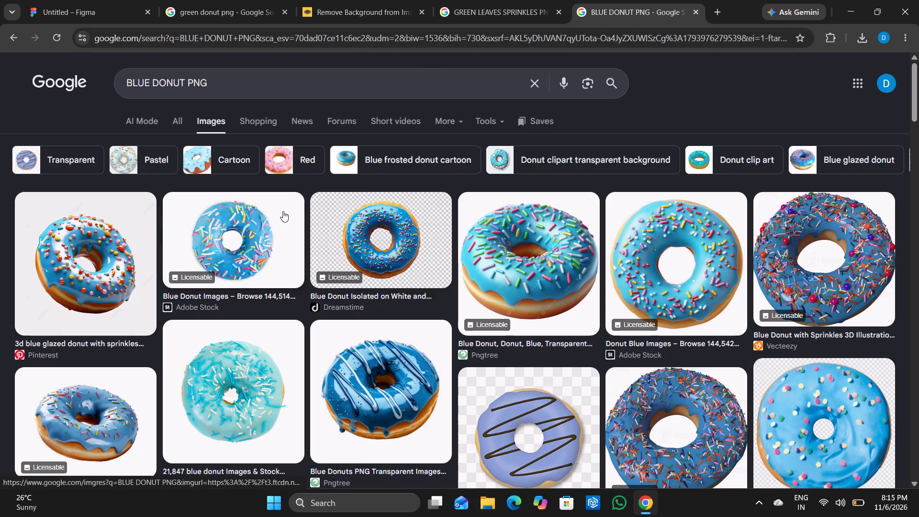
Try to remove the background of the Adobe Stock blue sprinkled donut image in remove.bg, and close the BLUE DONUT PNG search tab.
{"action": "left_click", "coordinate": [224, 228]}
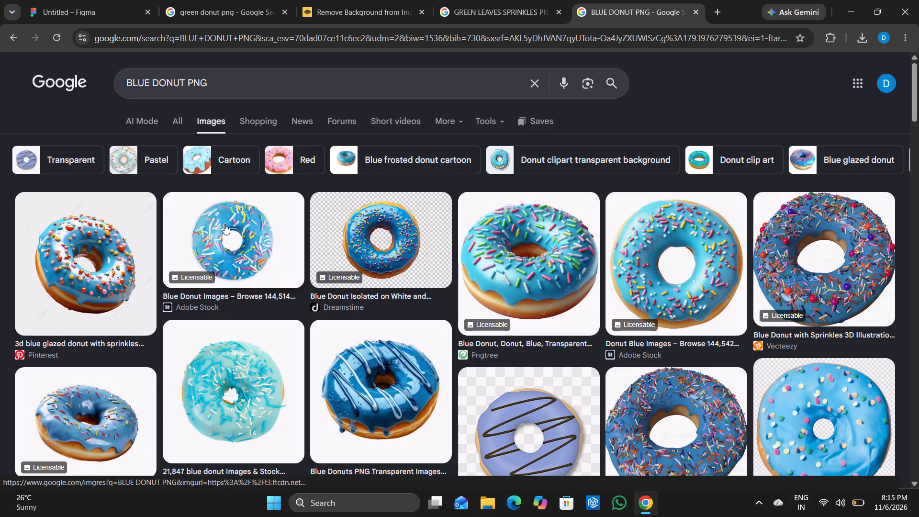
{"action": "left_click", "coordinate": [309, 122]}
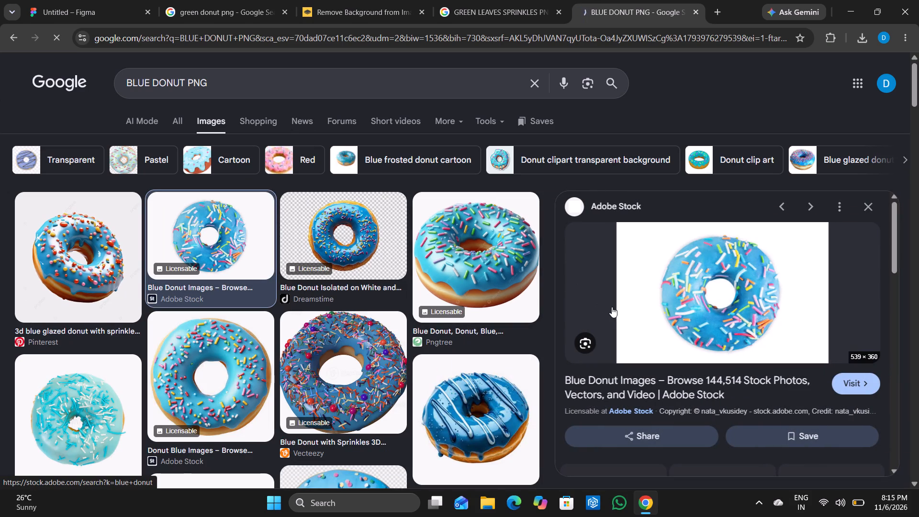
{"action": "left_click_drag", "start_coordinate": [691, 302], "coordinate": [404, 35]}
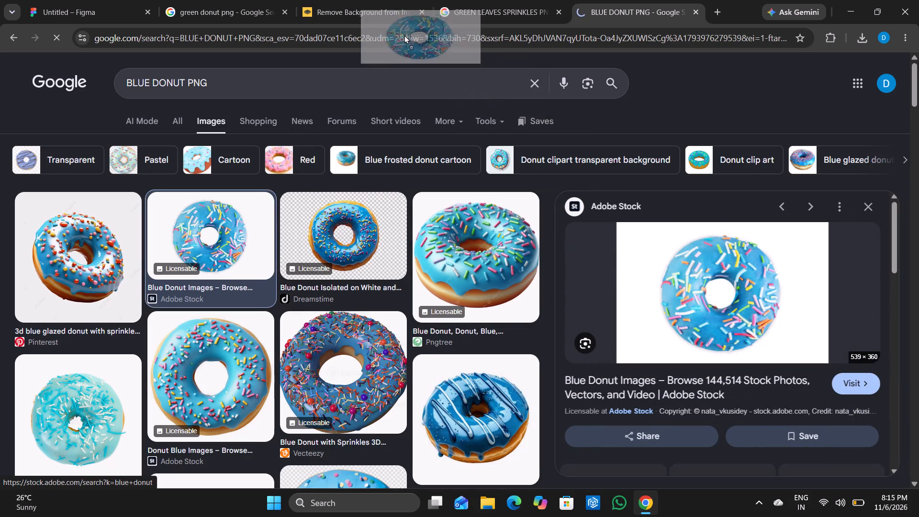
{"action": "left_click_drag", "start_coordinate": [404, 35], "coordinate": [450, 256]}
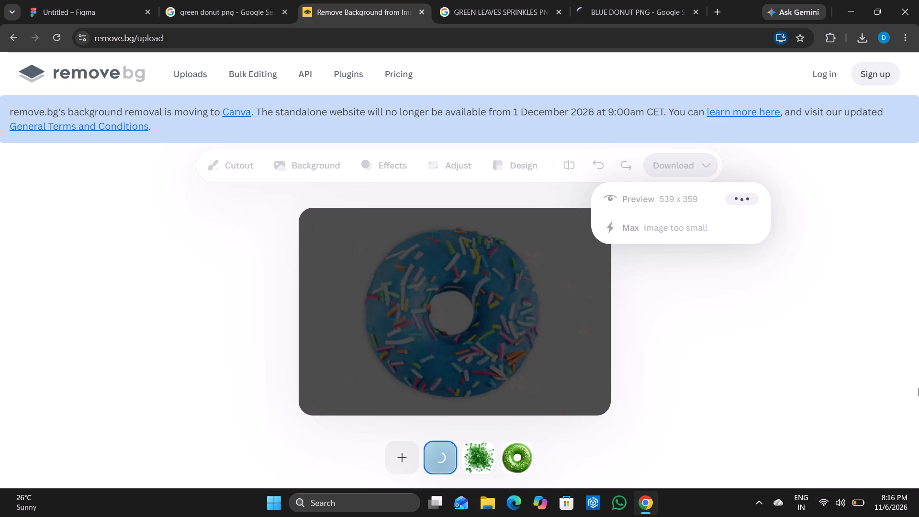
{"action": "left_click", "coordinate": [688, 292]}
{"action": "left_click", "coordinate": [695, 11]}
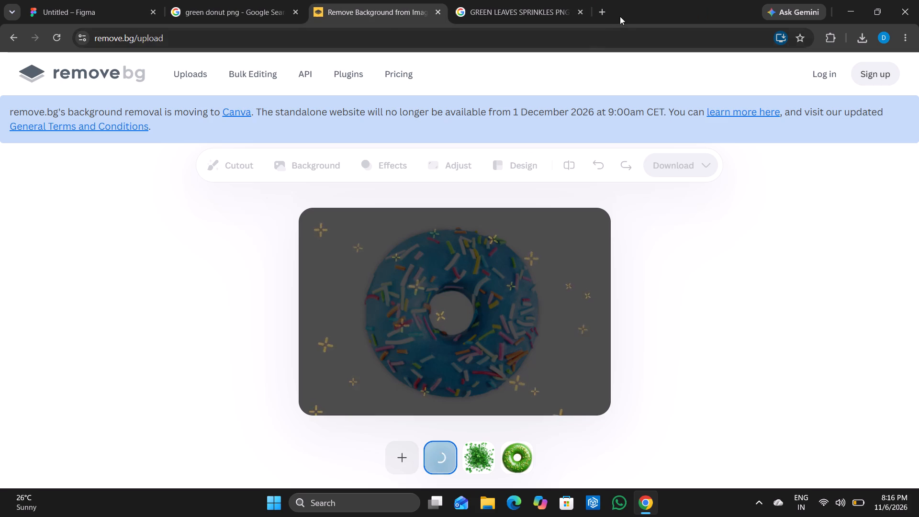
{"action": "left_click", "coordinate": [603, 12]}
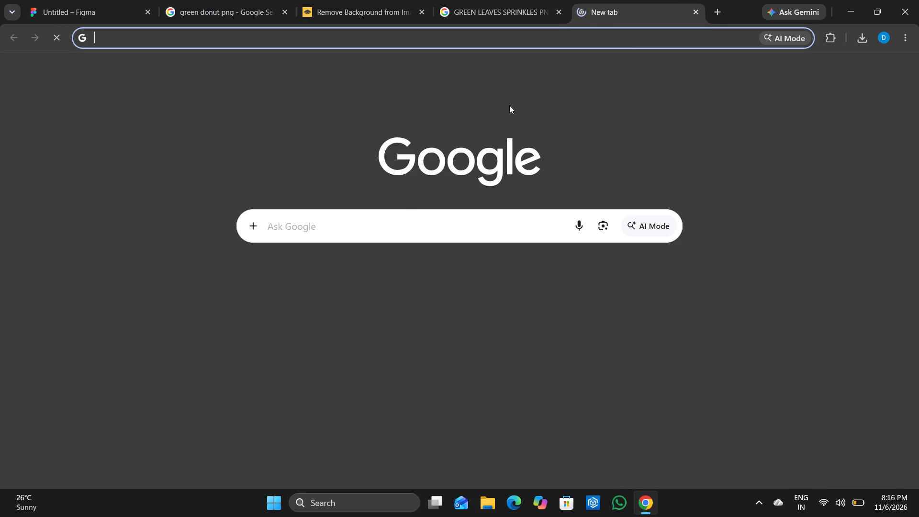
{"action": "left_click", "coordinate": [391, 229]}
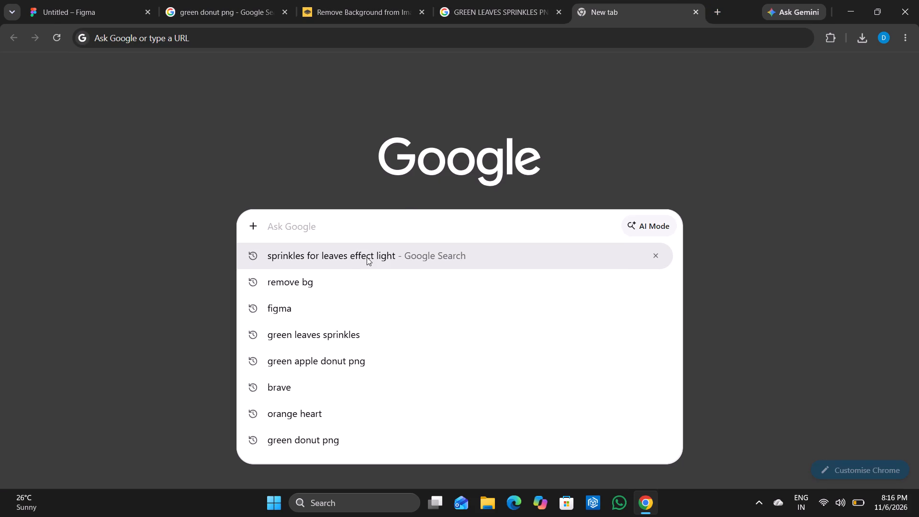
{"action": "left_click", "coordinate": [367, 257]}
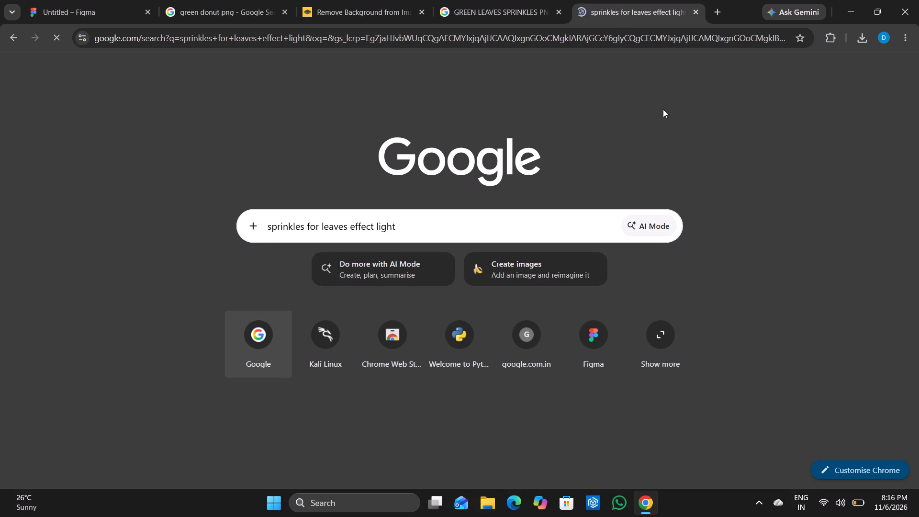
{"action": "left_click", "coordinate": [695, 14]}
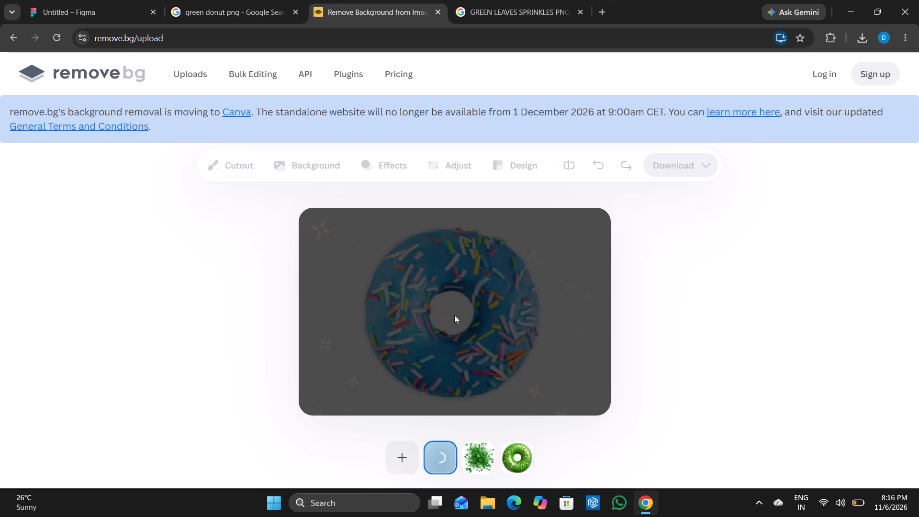
Close the GREEN LEAVES SPRINKLES PNG search tab and the remove.bg tab.
{"action": "left_click", "coordinate": [580, 9]}
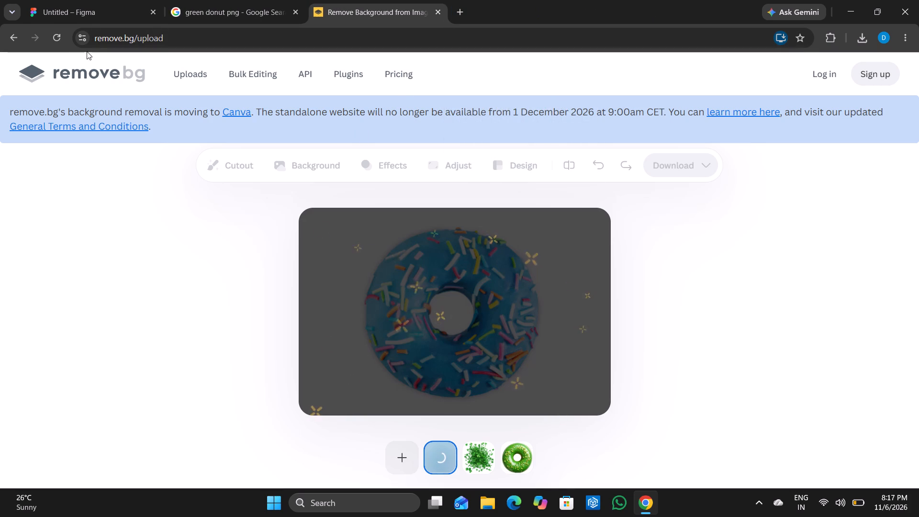
{"action": "left_click", "coordinate": [14, 39]}
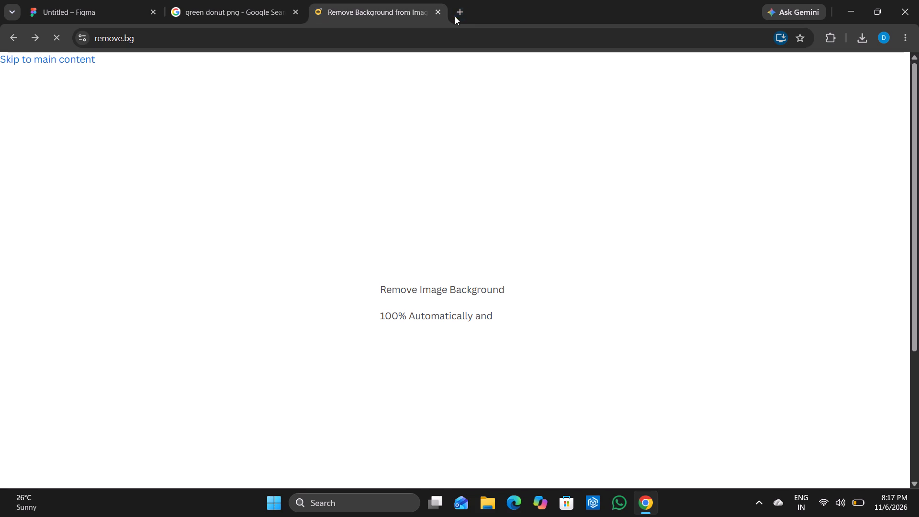
{"action": "left_click", "coordinate": [438, 11]}
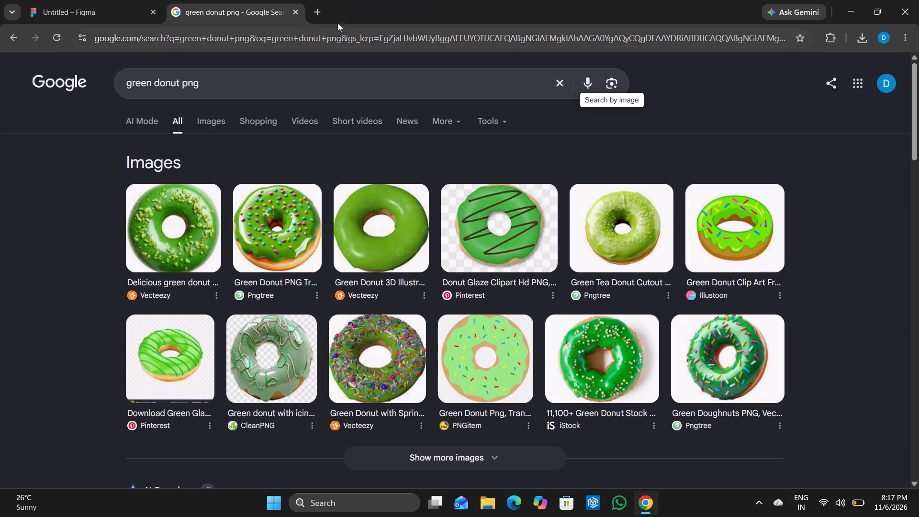
Search Google in a new browser tab for "BLUE DONUT PNG".
{"action": "left_click", "coordinate": [315, 11]}
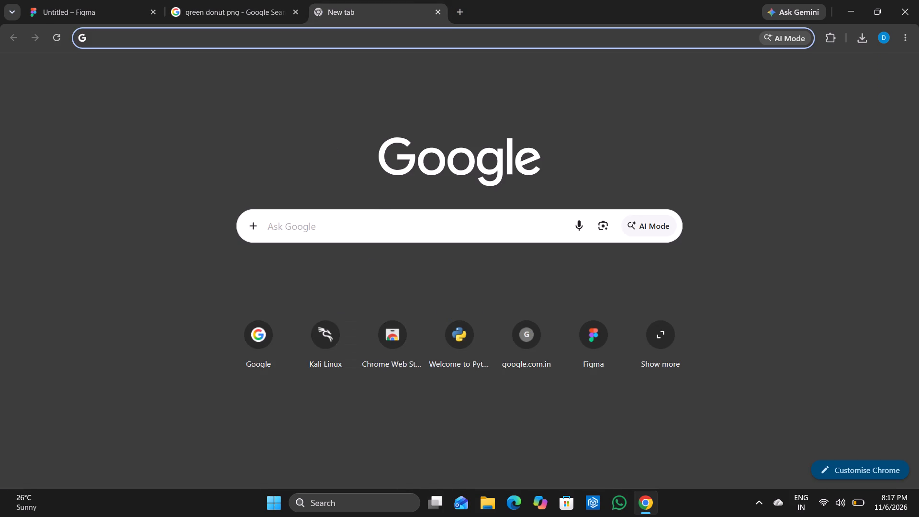
{"action": "left_click", "coordinate": [333, 213]}
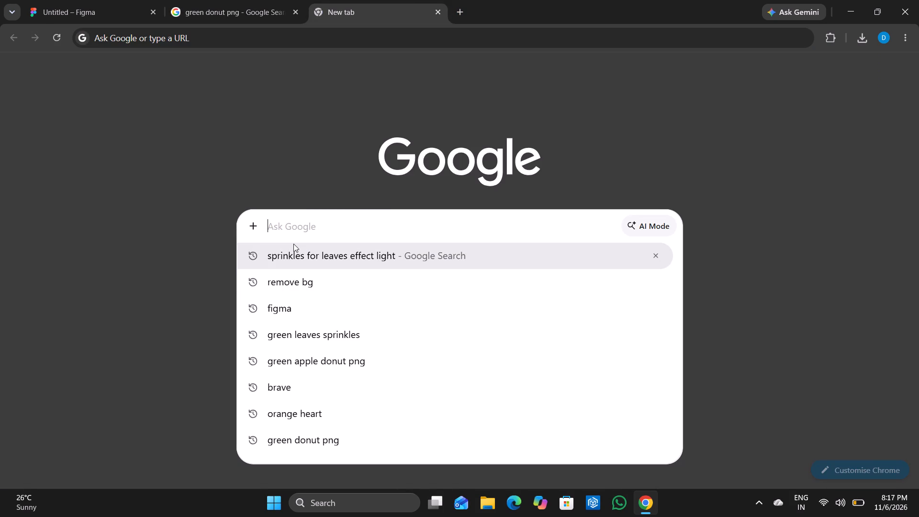
{"action": "type", "text": "BLUE"}
{"action": "key", "text": "space"}
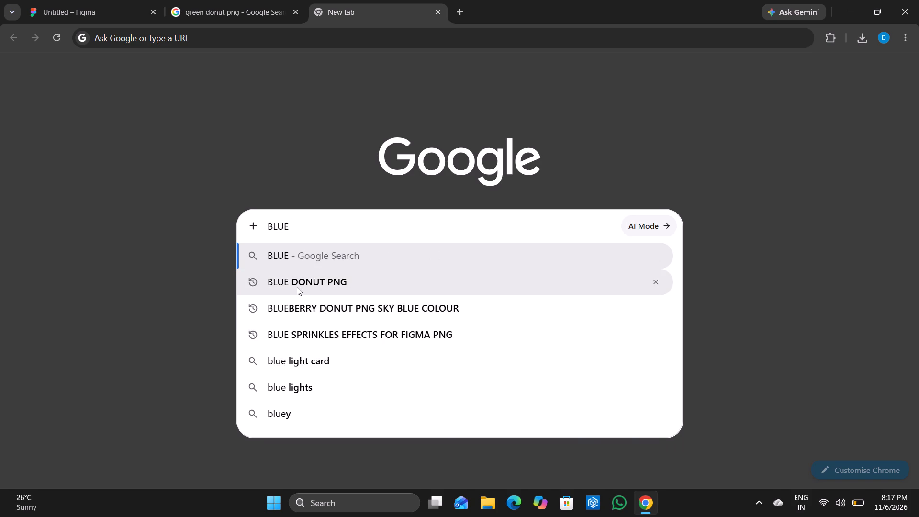
{"action": "left_click", "coordinate": [297, 287]}
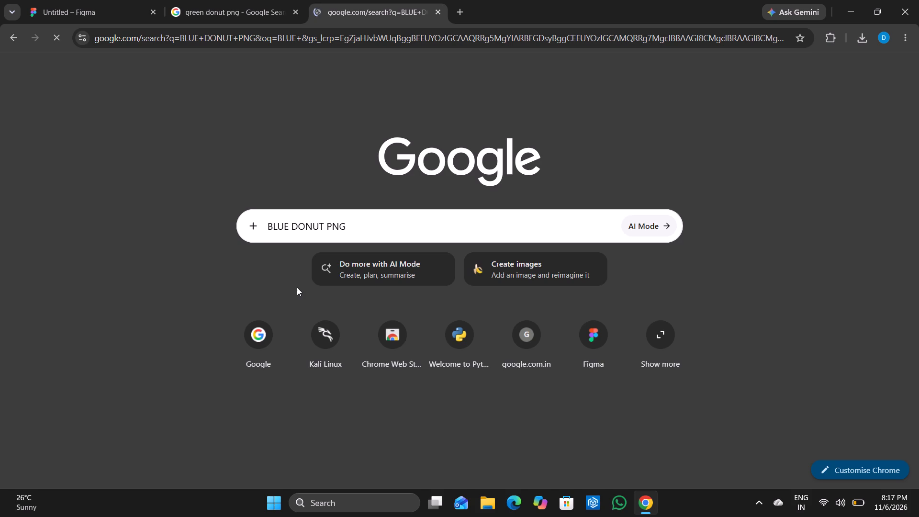
Check the laptop's quick settings, try to show image results for BLUE DONUT PNG, and stop the page loading.
{"action": "left_click", "coordinate": [857, 500]}
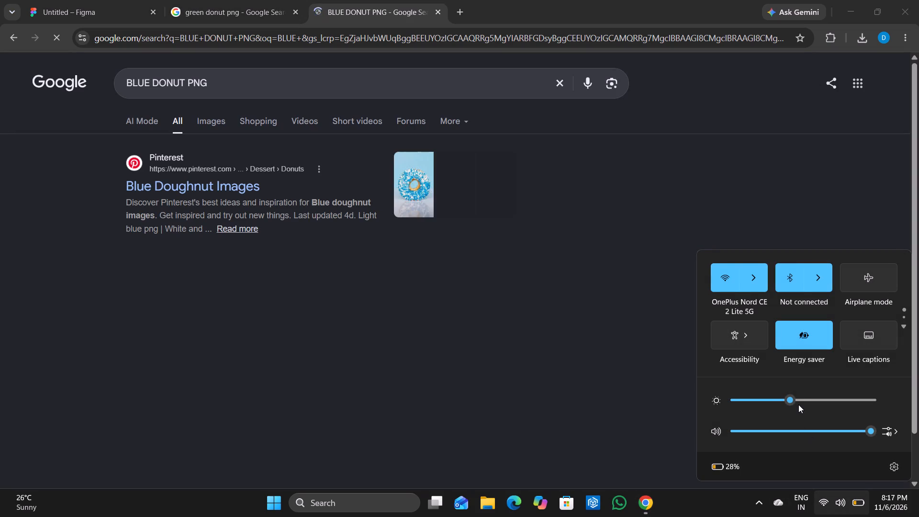
{"action": "left_click", "coordinate": [213, 116]}
{"action": "left_click", "coordinate": [214, 124]}
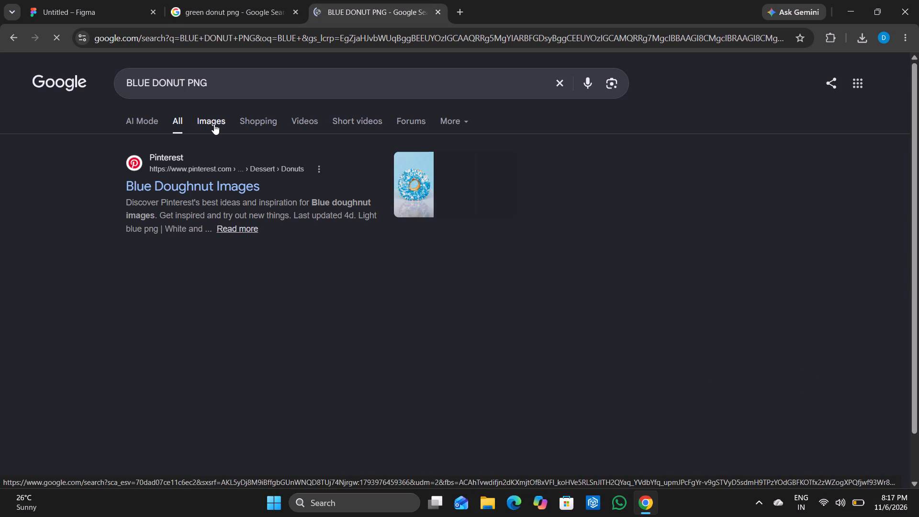
{"action": "triple_click", "coordinate": [214, 124]}
{"action": "left_click_drag", "start_coordinate": [214, 124], "coordinate": [212, 119]}
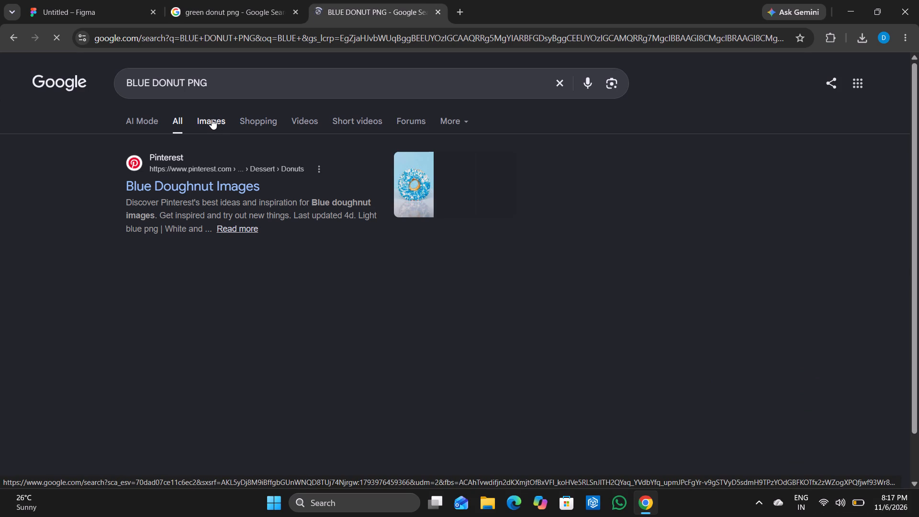
{"action": "triple_click", "coordinate": [212, 119]}
{"action": "triple_click", "coordinate": [212, 119]}
{"action": "triple_click", "coordinate": [212, 119]}
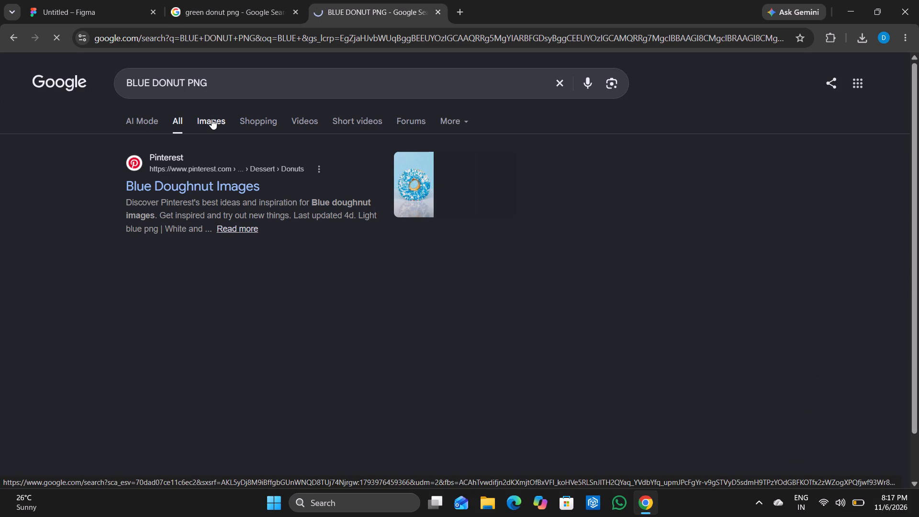
{"action": "triple_click", "coordinate": [219, 117]}
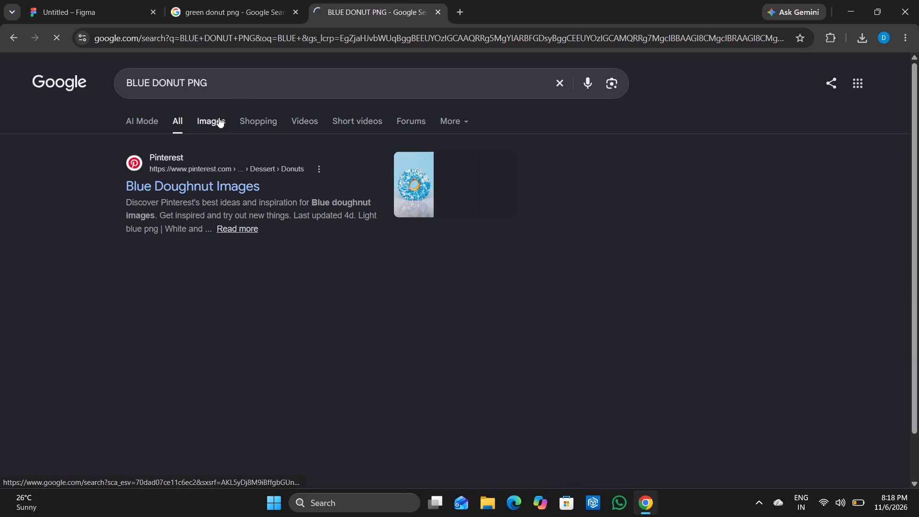
{"action": "left_click", "coordinate": [219, 117]}
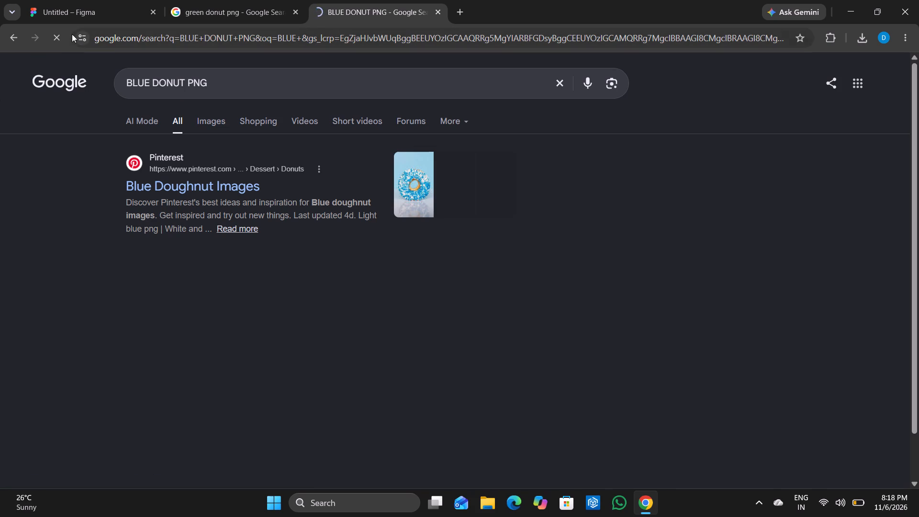
{"action": "left_click", "coordinate": [53, 33]}
Close the BLUE DONUT PNG search tab and return to the green donut png search box.
{"action": "left_click", "coordinate": [440, 13]}
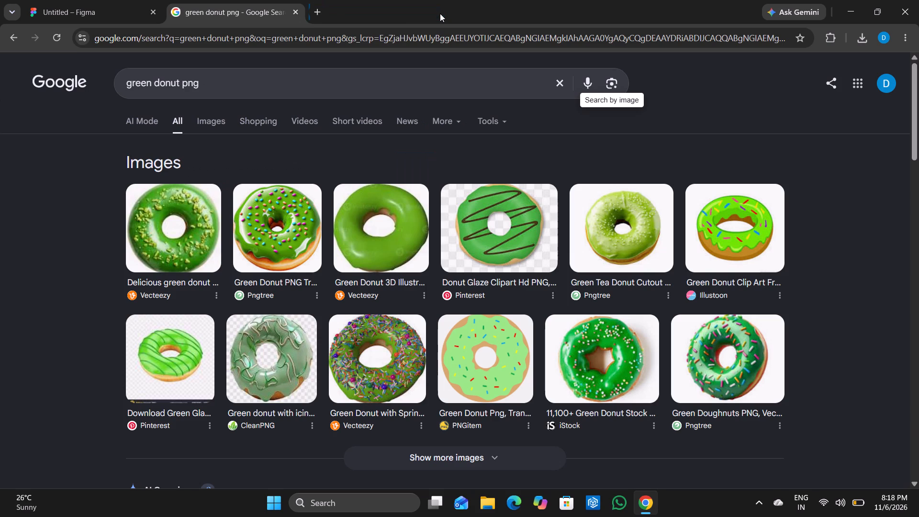
{"action": "left_click", "coordinate": [276, 88]}
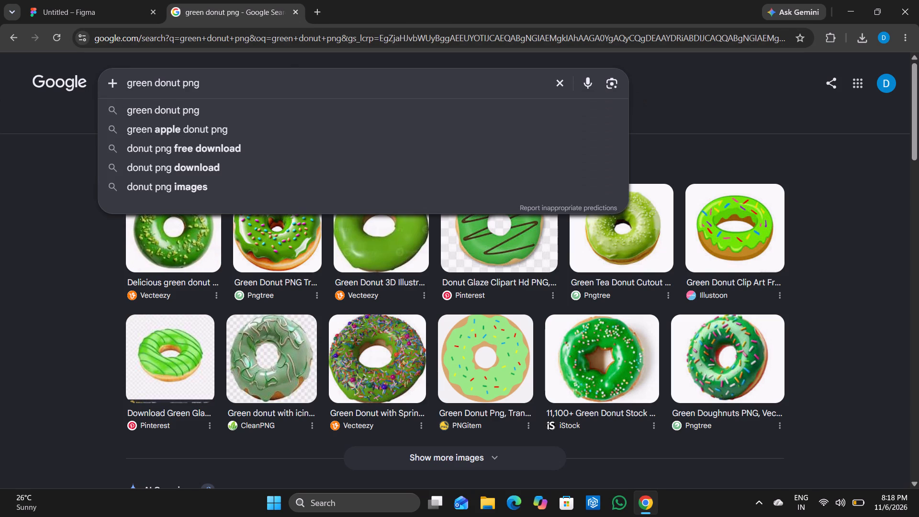
Switch the laptop's Wi-Fi to the OPPO Reno16c 5G y4bu network with automatic connection enabled.
{"action": "left_click", "coordinate": [820, 503]}
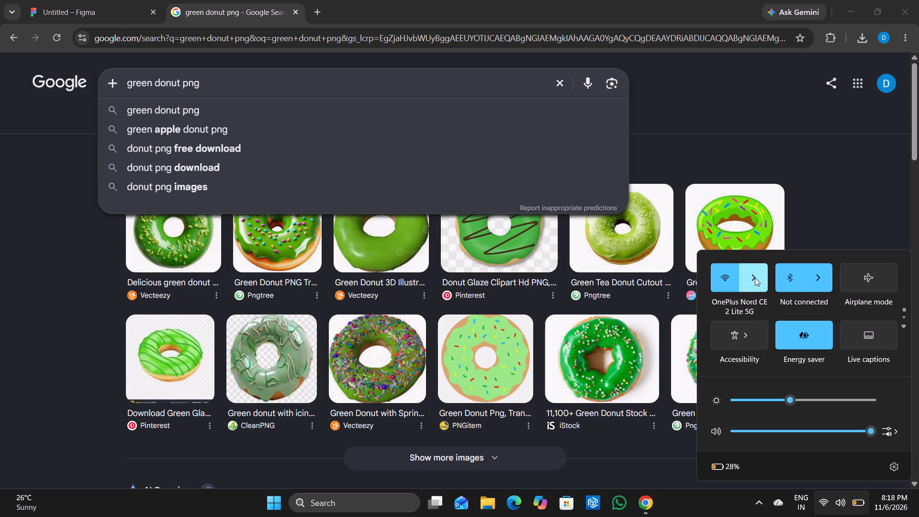
{"action": "left_click", "coordinate": [755, 278]}
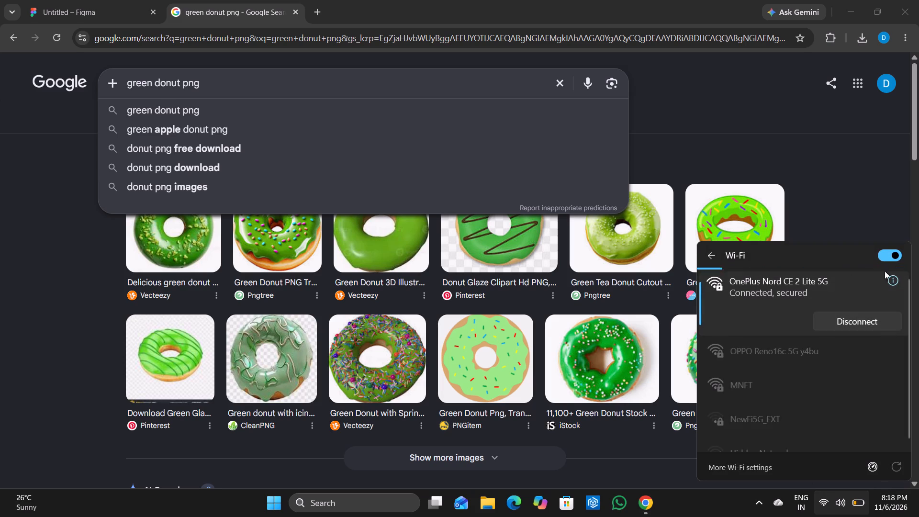
{"action": "left_click", "coordinate": [791, 343]}
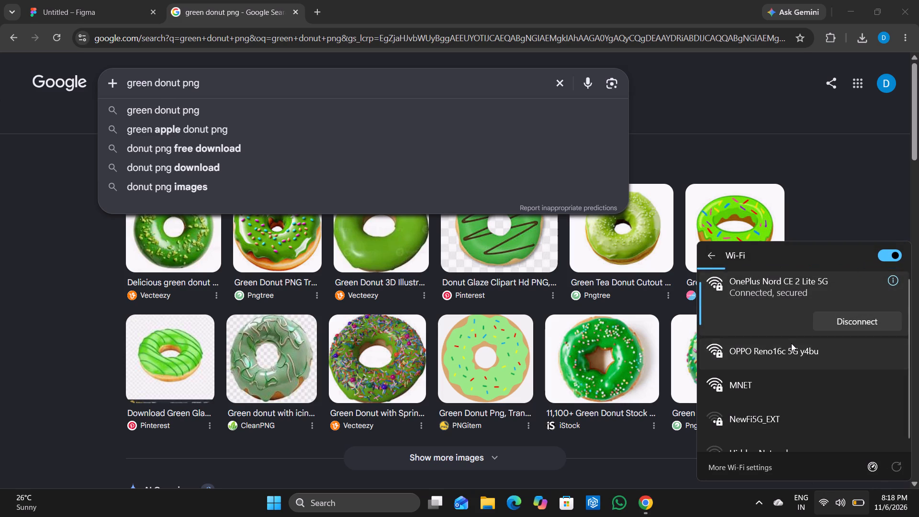
{"action": "left_click", "coordinate": [791, 343]}
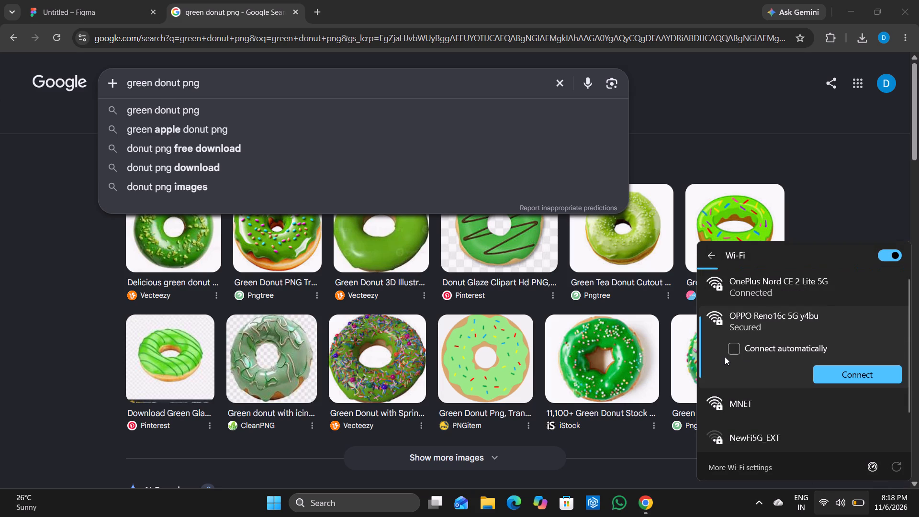
{"action": "left_click", "coordinate": [731, 353]}
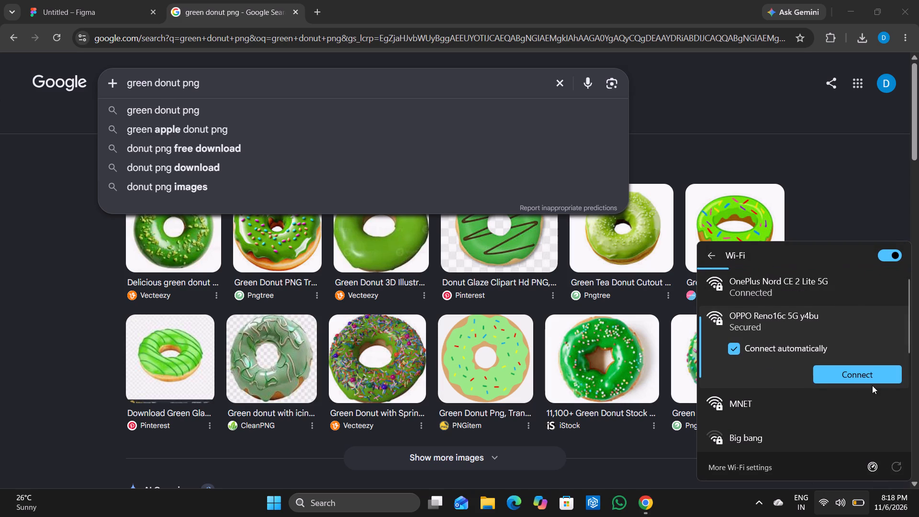
{"action": "left_click", "coordinate": [860, 376]}
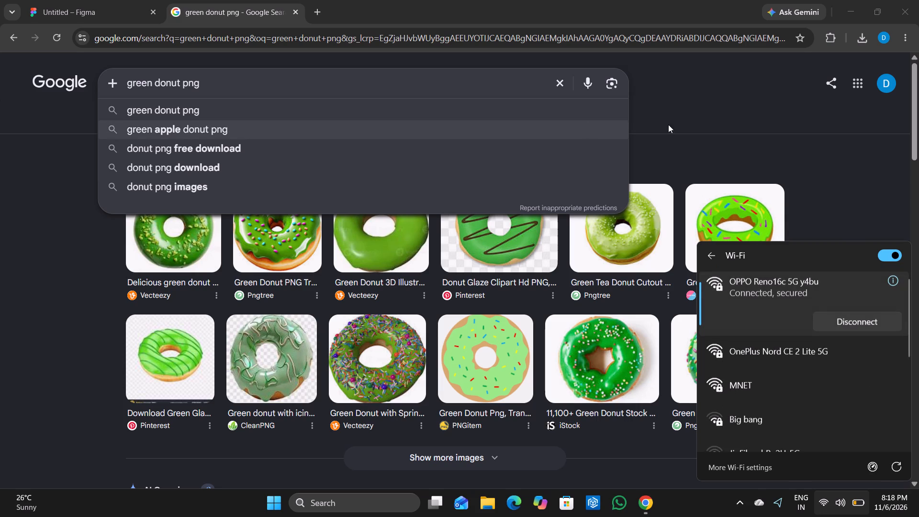
{"action": "left_click", "coordinate": [772, 125]}
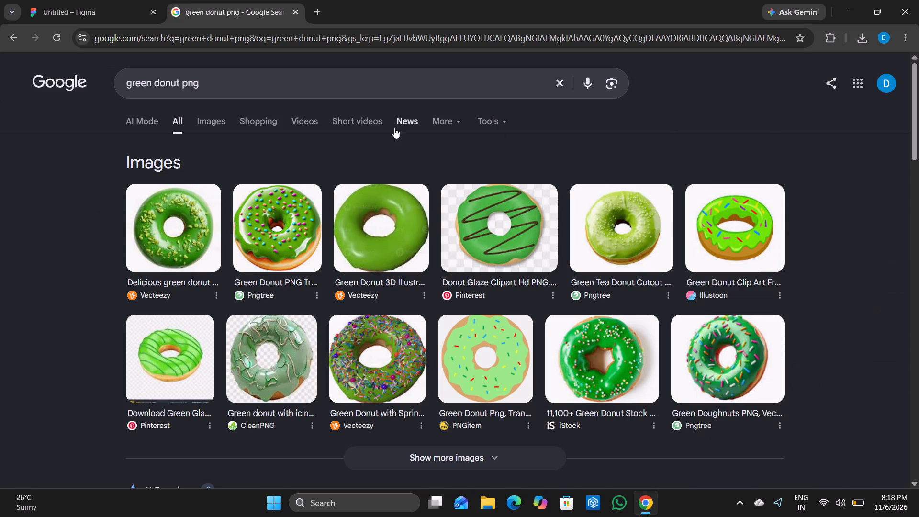
Clear the green donut png query from the Google search box and start a new query beginning with Y.
{"action": "left_click", "coordinate": [218, 90]}
{"action": "key", "text": "BackSpace"}
{"action": "key", "text": "BackSpace"}
{"action": "key", "text": "BackSpace"}
{"action": "key", "text": "BackSpace"}
{"action": "key", "text": "BackSpace"}
{"action": "key", "text": "BackSpace"}
{"action": "key", "text": "BackSpace"}
{"action": "key", "text": "BackSpace"}
{"action": "key", "text": "BackSpace"}
{"action": "key", "text": "BackSpace"}
{"action": "key", "text": "BackSpace"}
{"action": "key", "text": "BackSpace"}
{"action": "key", "text": "BackSpace"}
{"action": "key", "text": "BackSpace"}
{"action": "key", "text": "BackSpace"}
{"action": "key", "text": "BackSpace"}
{"action": "key", "text": "BackSpace"}
{"action": "key", "text": "BackSpace"}
{"action": "key", "text": "BackSpace"}
{"action": "key", "text": "BackSpace"}
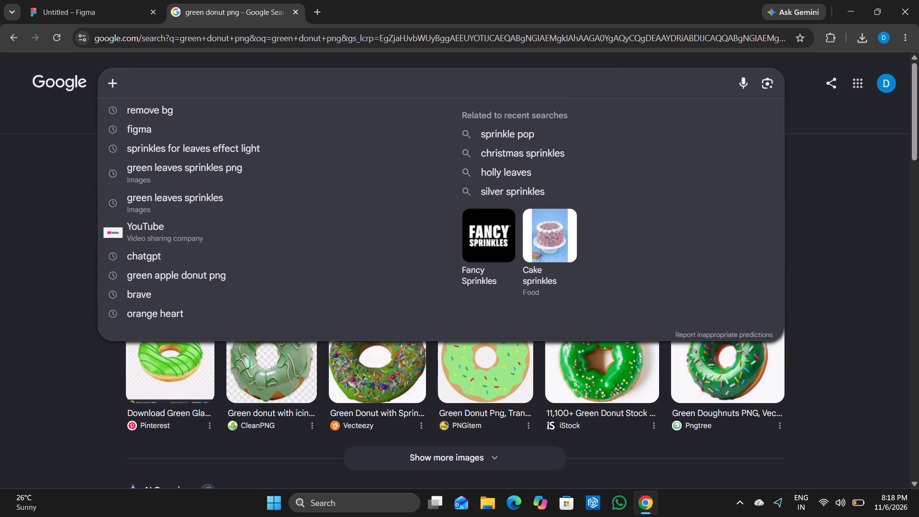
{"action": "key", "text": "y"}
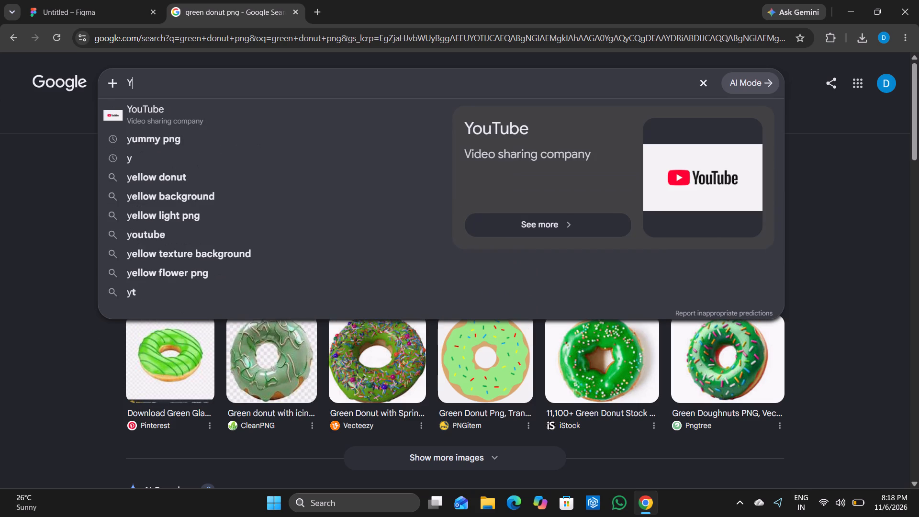
Replace the query in the green donut search tab and search Google for "blueberry donut images".
{"action": "key", "text": "BackSpace"}
{"action": "key", "text": "BackSpace"}
{"action": "key", "text": "BackSpace"}
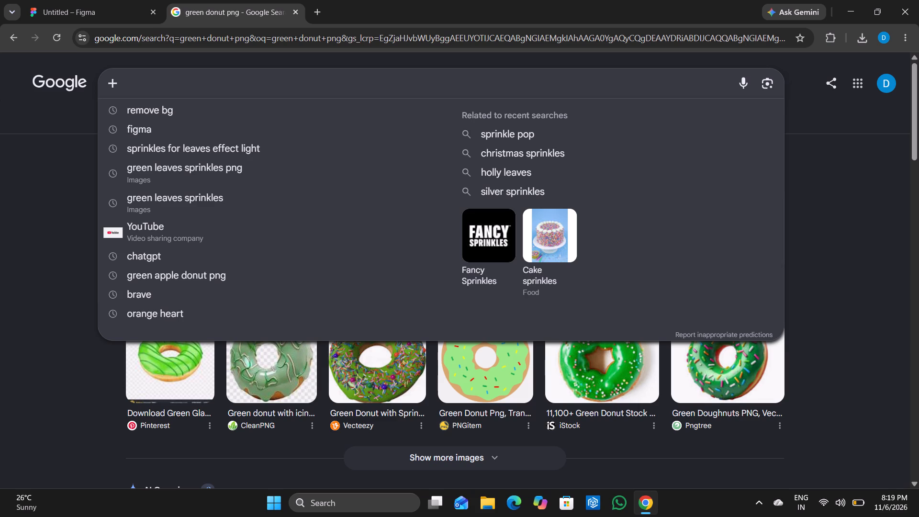
{"action": "type", "text": "DDDDDD"}
{"action": "key", "text": "BackSpace"}
{"action": "key", "text": "BackSpace"}
{"action": "key", "text": "BackSpace"}
{"action": "key", "text": "BackSpace"}
{"action": "key", "text": "BackSpace"}
{"action": "key", "text": "BackSpace"}
{"action": "key", "text": "BackSpace"}
{"action": "key", "text": "BackSpace"}
{"action": "key", "text": "BackSpace"}
{"action": "key", "text": "BackSpace"}
{"action": "key", "text": "BackSpace"}
{"action": "key", "text": "BackSpace"}
{"action": "key", "text": "BackSpace"}
{"action": "key", "text": "BackSpace"}
{"action": "key", "text": "BackSpace"}
{"action": "key", "text": "BackSpace"}
{"action": "key", "text": "BackSpace"}
{"action": "type", "text": "BLUE"}
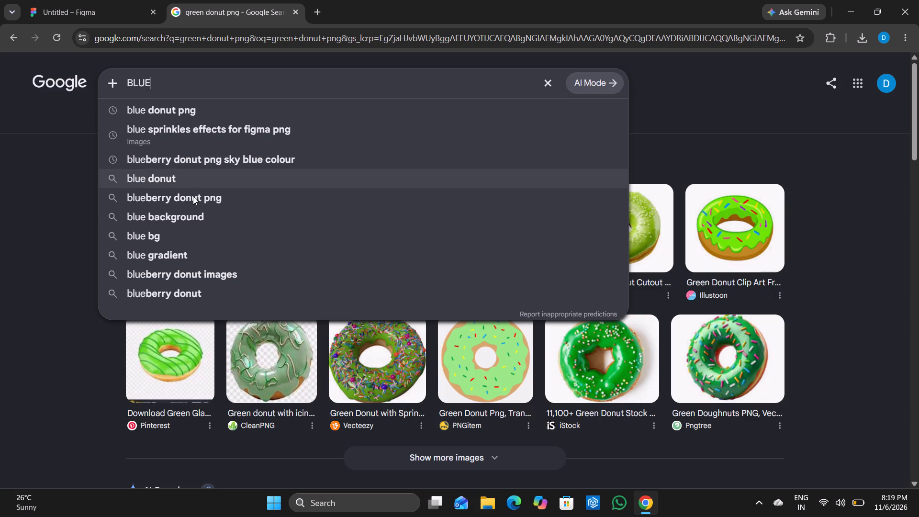
{"action": "left_click", "coordinate": [182, 272]}
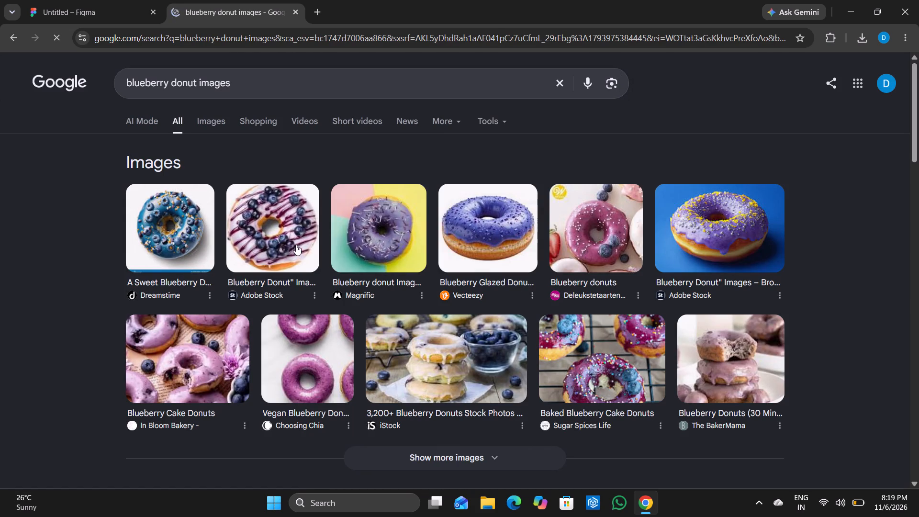
Refine the Google search to "blueberry donut images gradient PNG".
{"action": "left_click", "coordinate": [264, 86]}
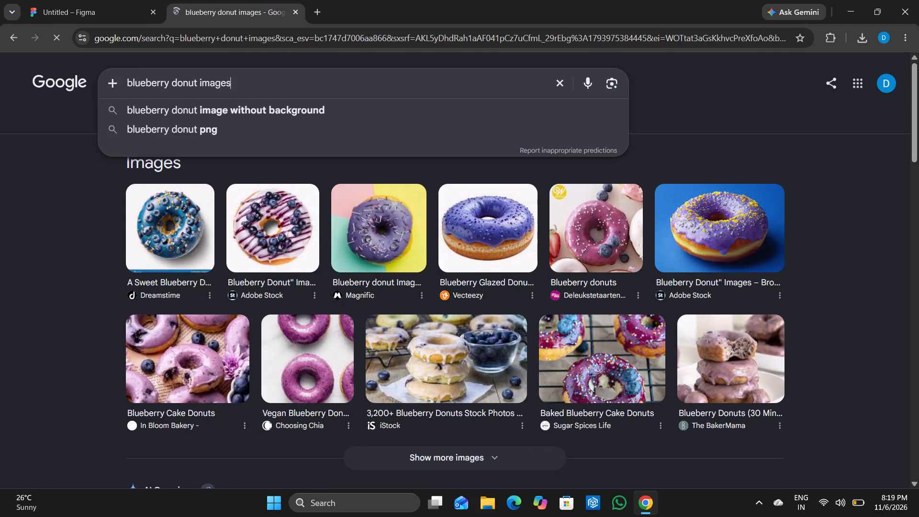
{"action": "key", "text": "space"}
{"action": "type", "text": "GRA"}
{"action": "key", "text": "d"}
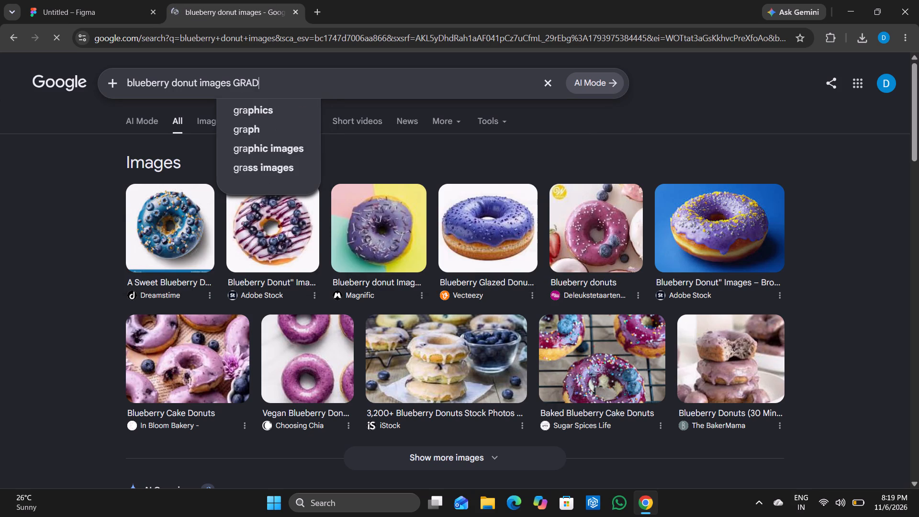
{"action": "key", "text": "i"}
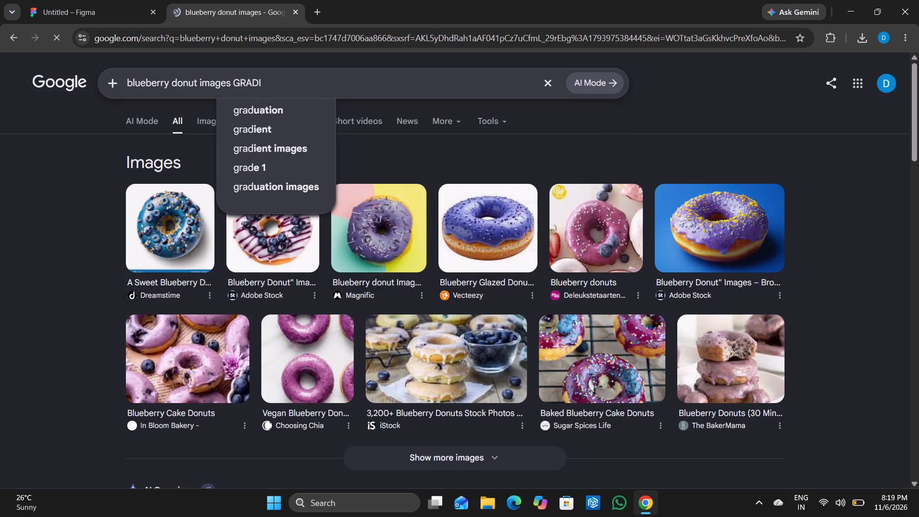
{"action": "left_click", "coordinate": [241, 111]}
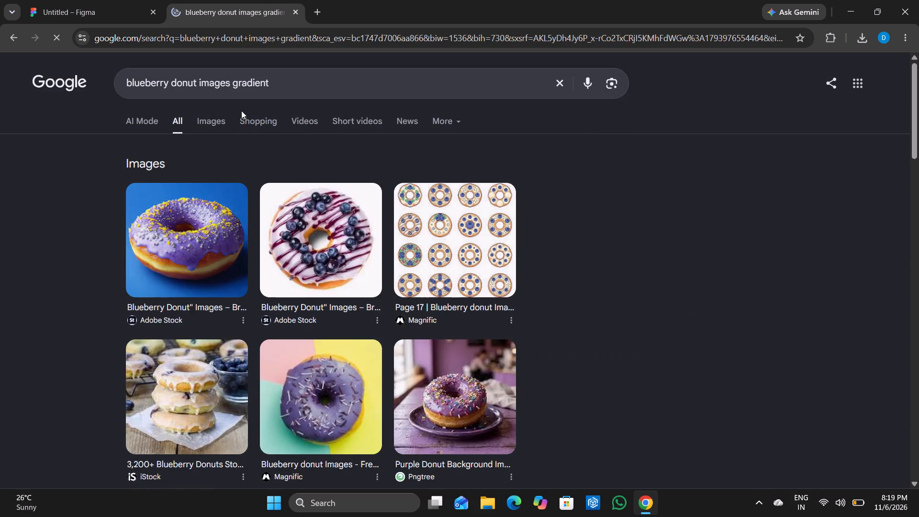
{"action": "left_click", "coordinate": [286, 85]}
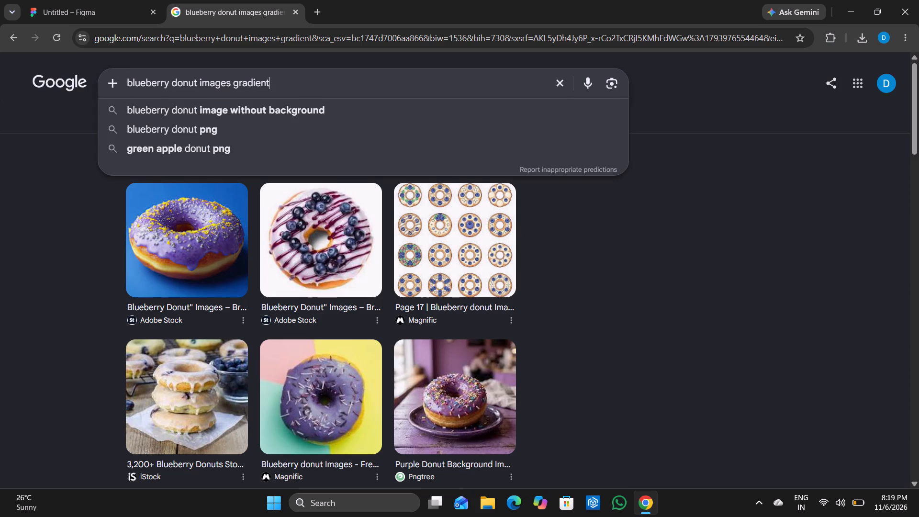
{"action": "key", "text": "space"}
{"action": "type", "text": "PNG"}
{"action": "key", "text": "Return"}
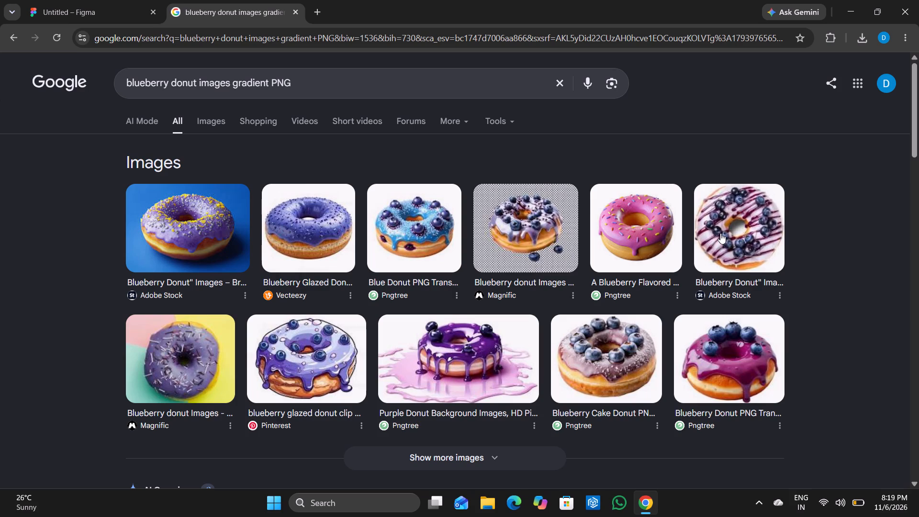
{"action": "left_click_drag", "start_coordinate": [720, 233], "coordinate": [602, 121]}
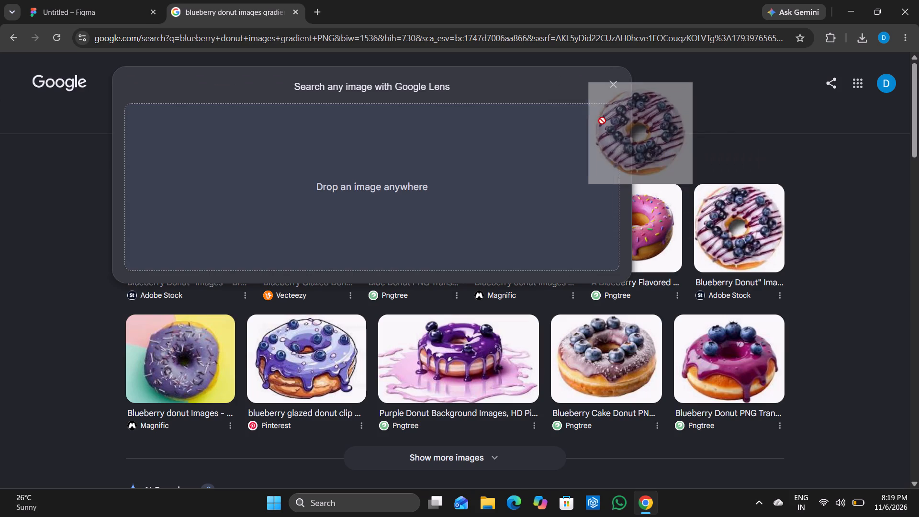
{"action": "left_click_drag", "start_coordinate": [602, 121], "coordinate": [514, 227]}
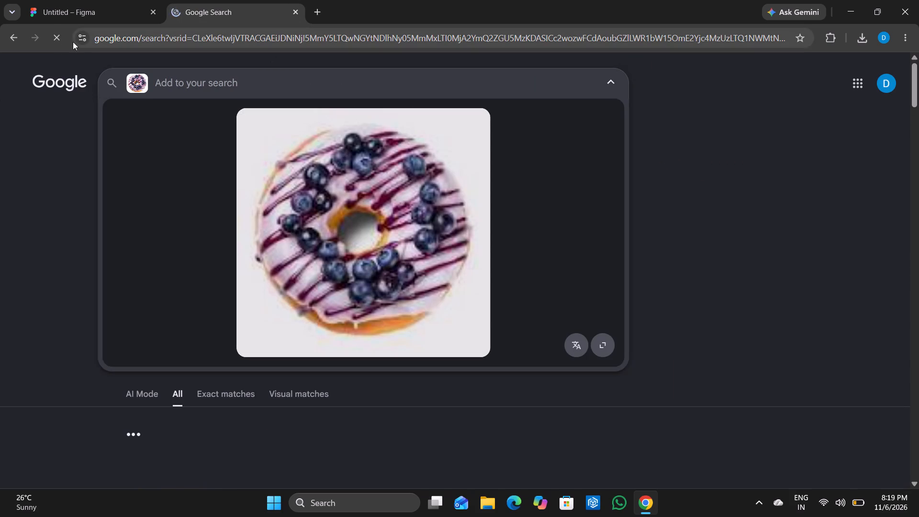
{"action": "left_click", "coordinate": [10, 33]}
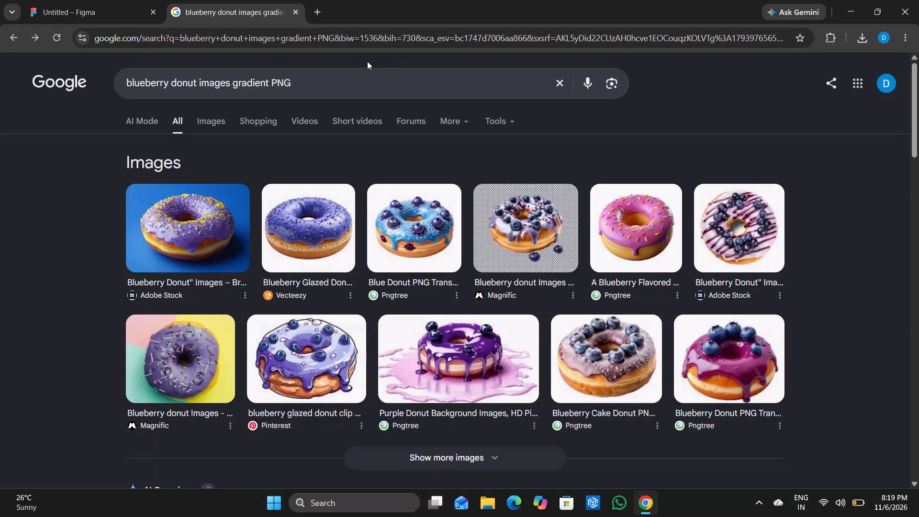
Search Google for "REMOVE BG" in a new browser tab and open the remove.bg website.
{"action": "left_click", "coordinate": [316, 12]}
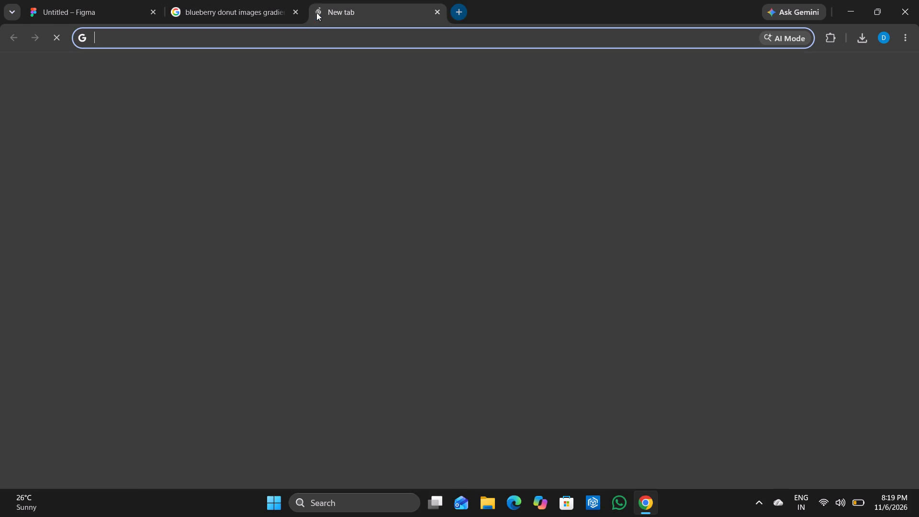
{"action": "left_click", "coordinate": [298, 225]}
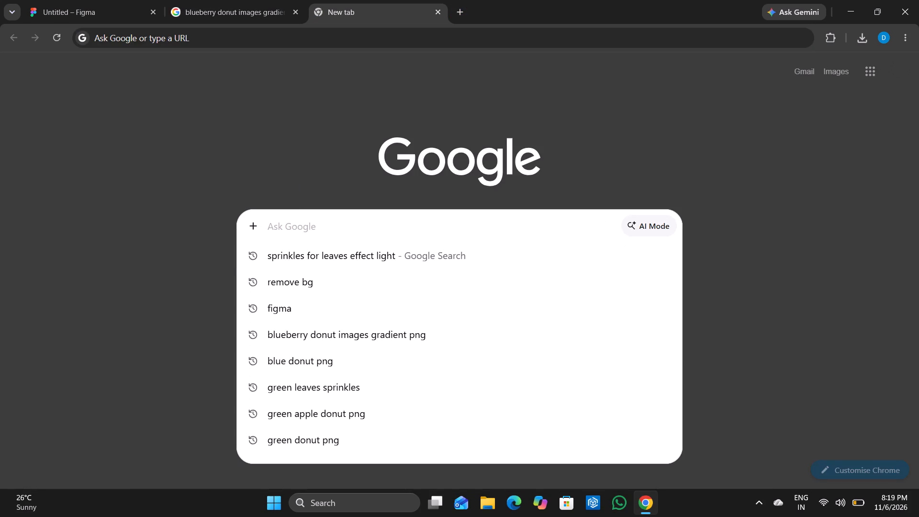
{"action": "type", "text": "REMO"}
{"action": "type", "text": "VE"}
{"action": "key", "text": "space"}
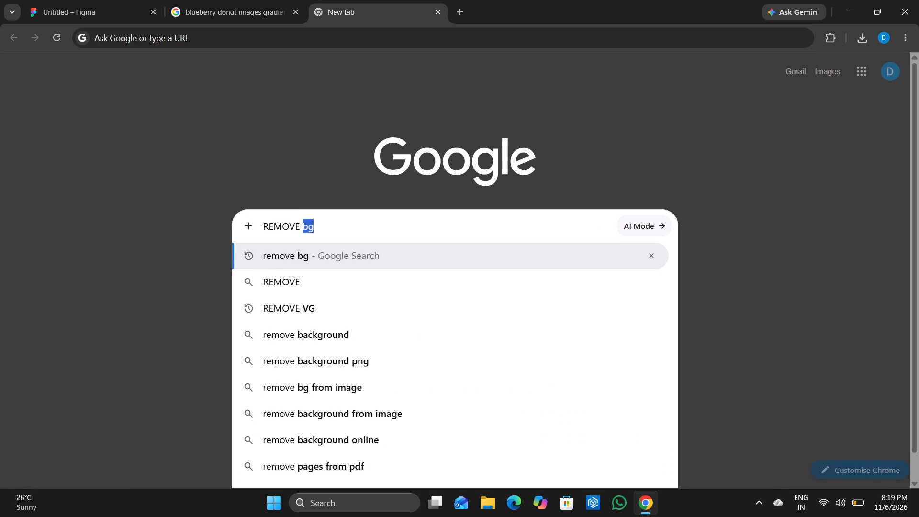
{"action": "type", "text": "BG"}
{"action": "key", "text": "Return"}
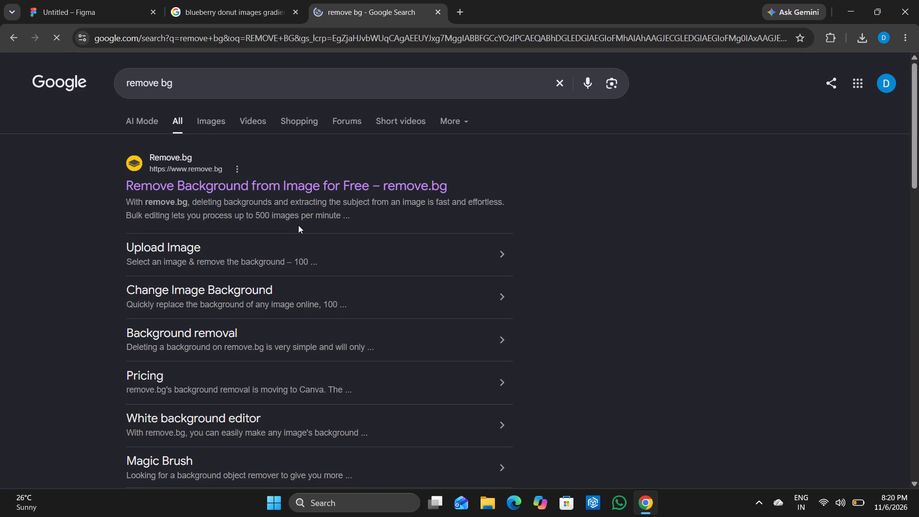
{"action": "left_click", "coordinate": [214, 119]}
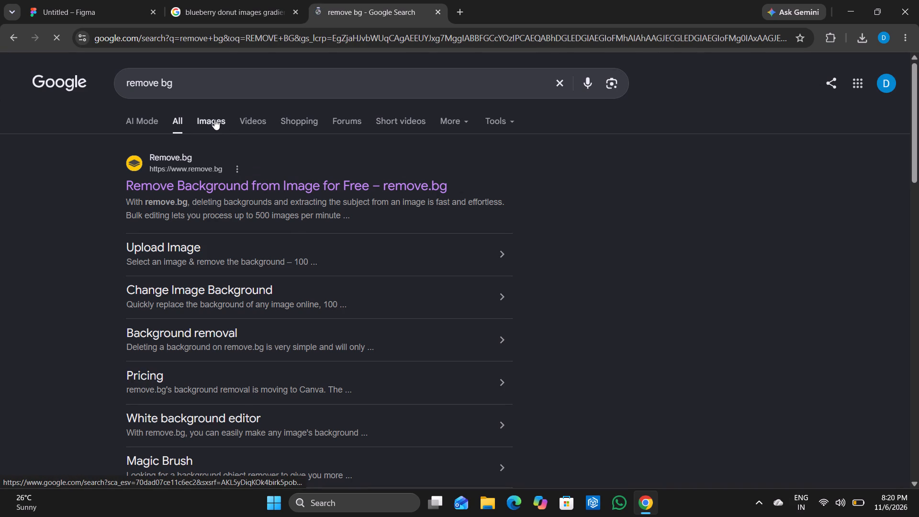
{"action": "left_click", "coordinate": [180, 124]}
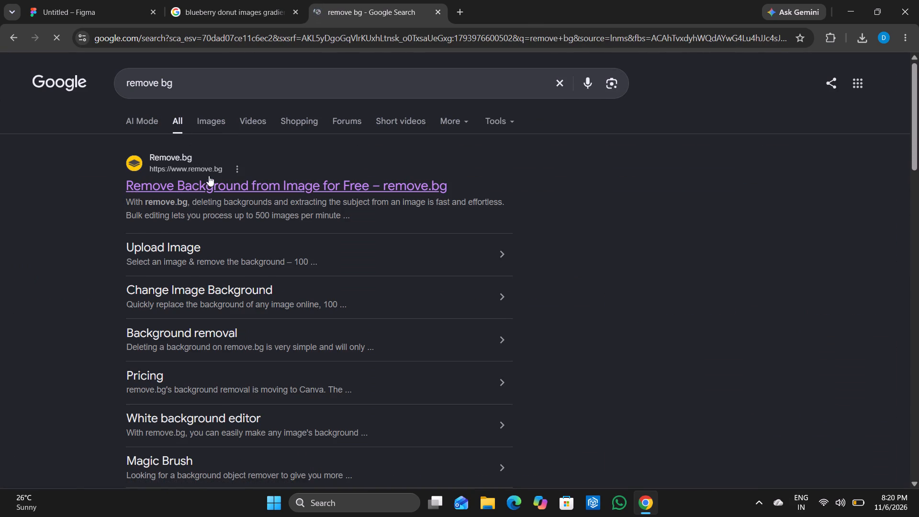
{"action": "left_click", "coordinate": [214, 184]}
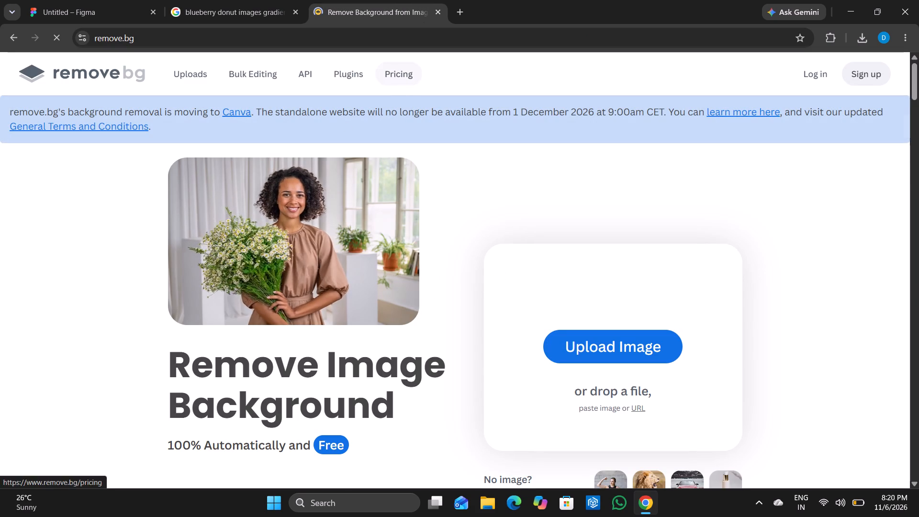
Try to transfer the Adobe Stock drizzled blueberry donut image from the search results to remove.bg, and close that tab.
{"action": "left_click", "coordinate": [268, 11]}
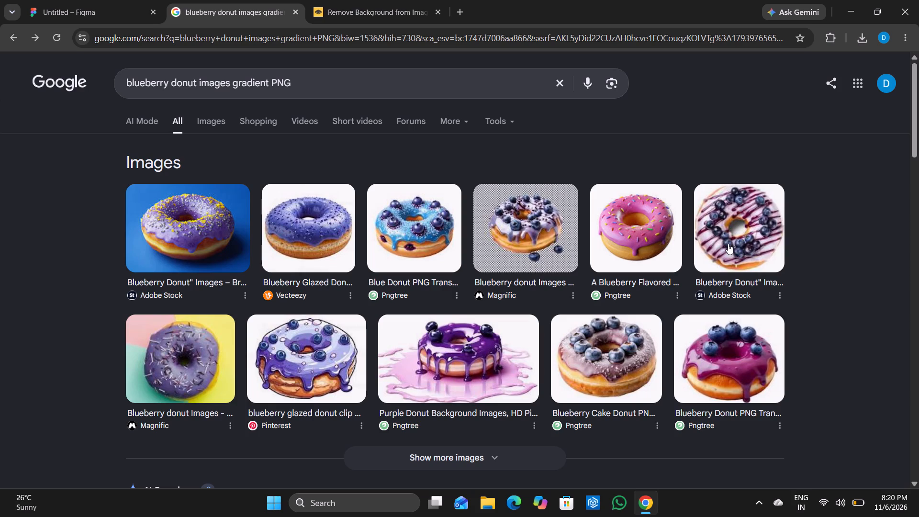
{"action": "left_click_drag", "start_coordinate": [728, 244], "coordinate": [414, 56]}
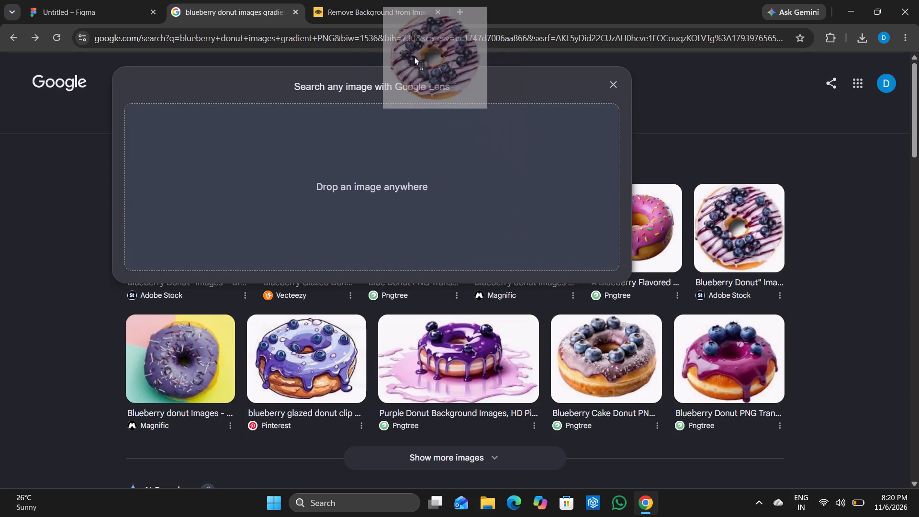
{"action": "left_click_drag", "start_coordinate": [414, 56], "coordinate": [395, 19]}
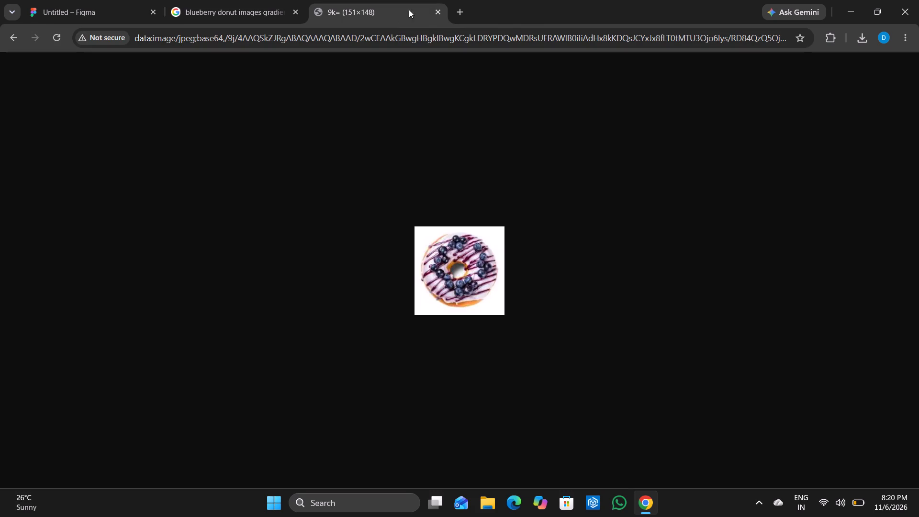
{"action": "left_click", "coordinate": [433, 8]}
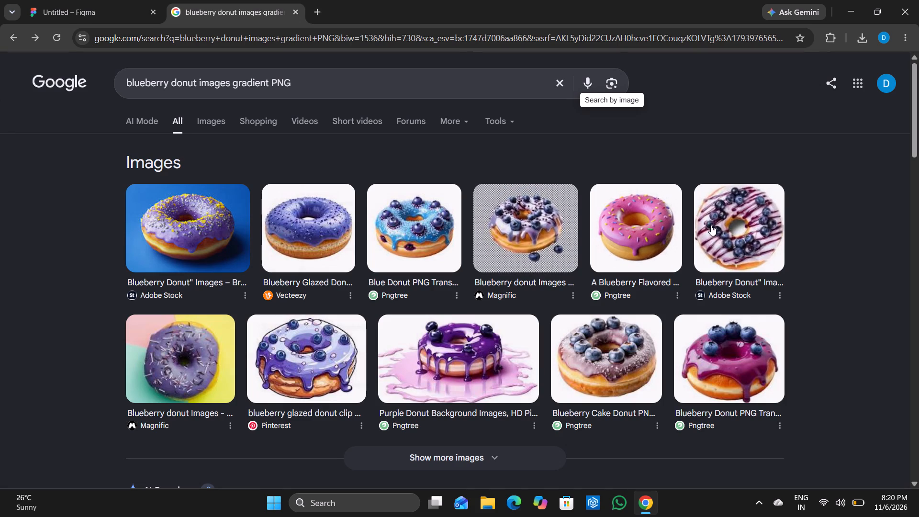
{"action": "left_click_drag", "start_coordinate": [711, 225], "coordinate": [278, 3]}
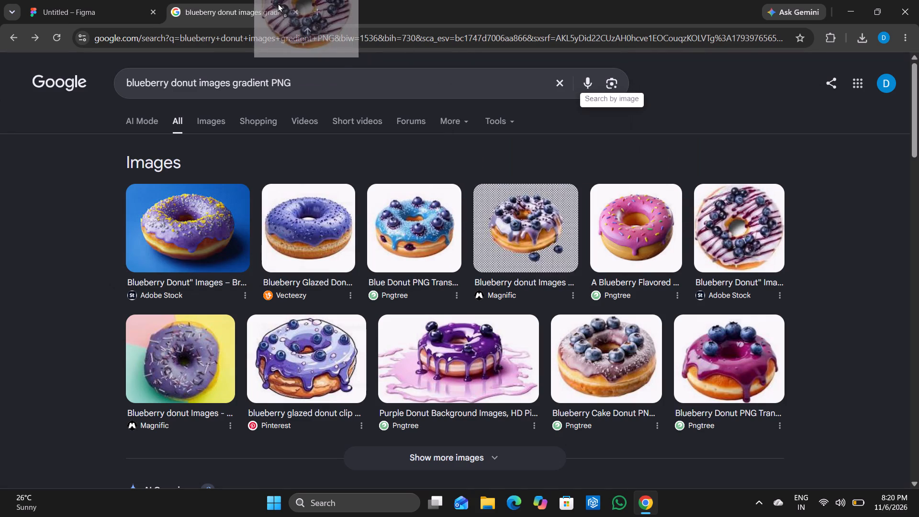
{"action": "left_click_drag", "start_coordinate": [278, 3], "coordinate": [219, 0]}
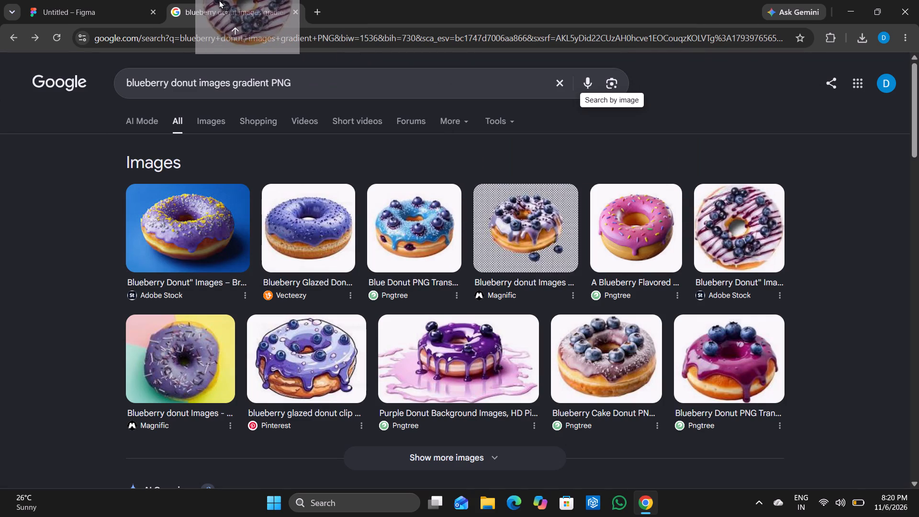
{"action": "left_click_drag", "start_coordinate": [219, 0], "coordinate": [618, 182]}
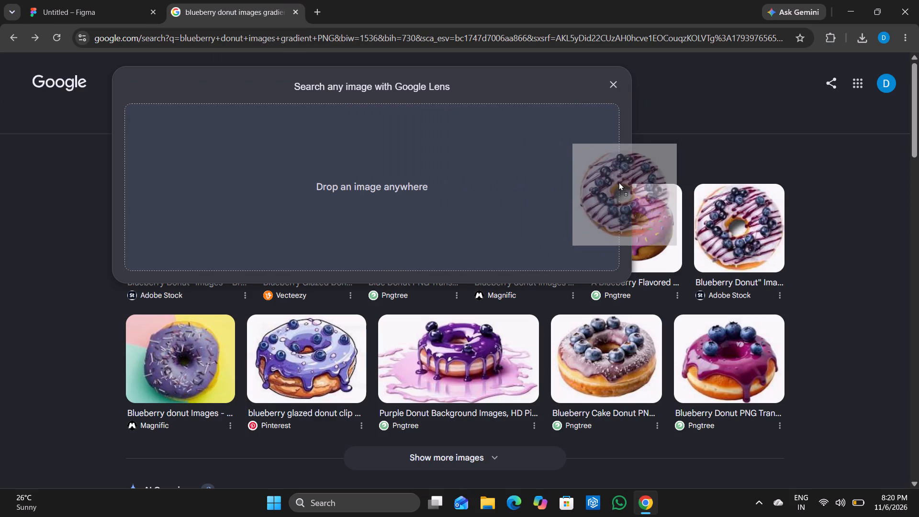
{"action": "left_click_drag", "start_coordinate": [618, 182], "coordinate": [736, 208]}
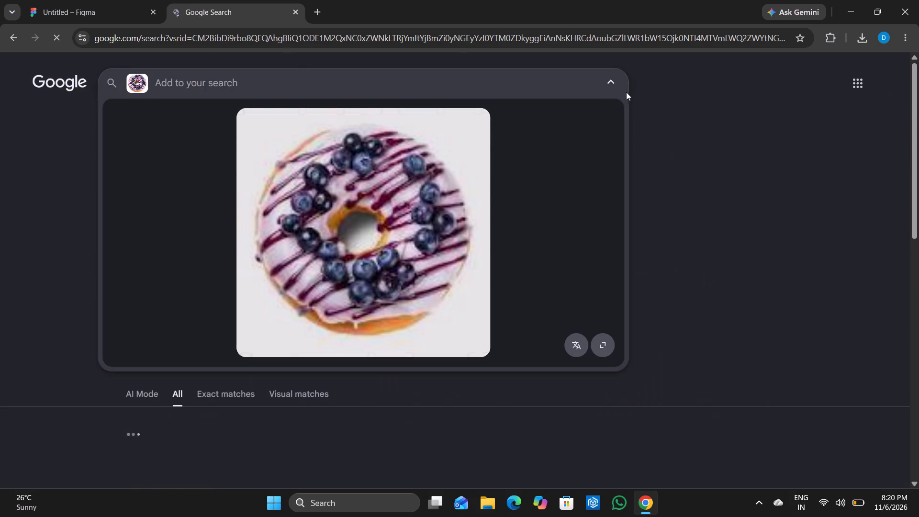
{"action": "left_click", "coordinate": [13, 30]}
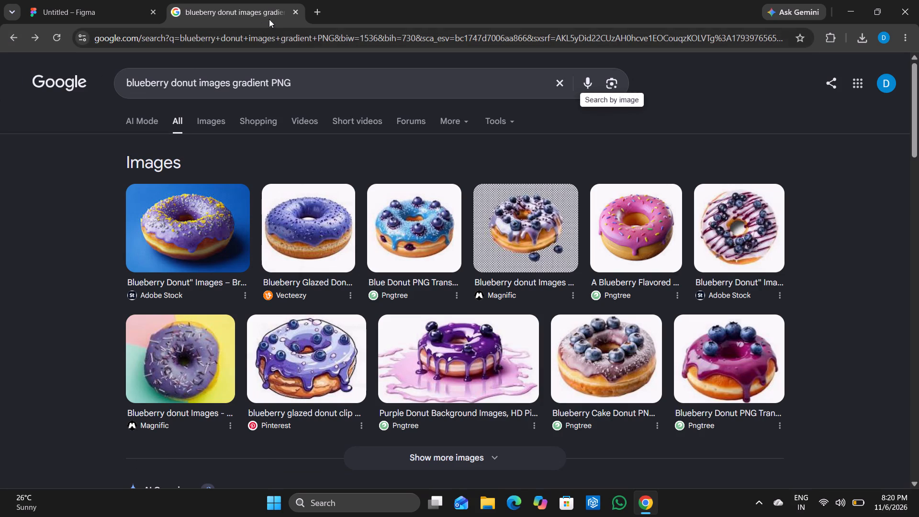
Open the remove.bg website in a new browser tab through the recent "remove bg" search.
{"action": "left_click", "coordinate": [318, 10]}
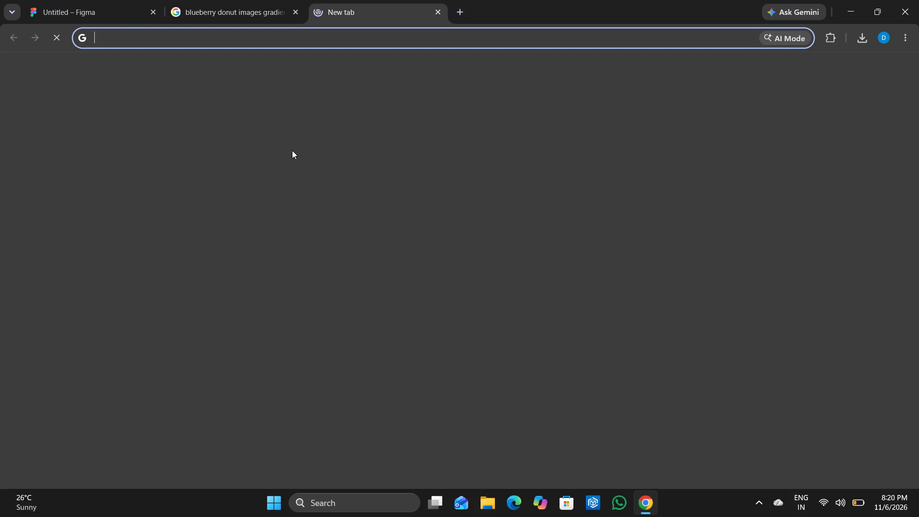
{"action": "left_click", "coordinate": [296, 231]}
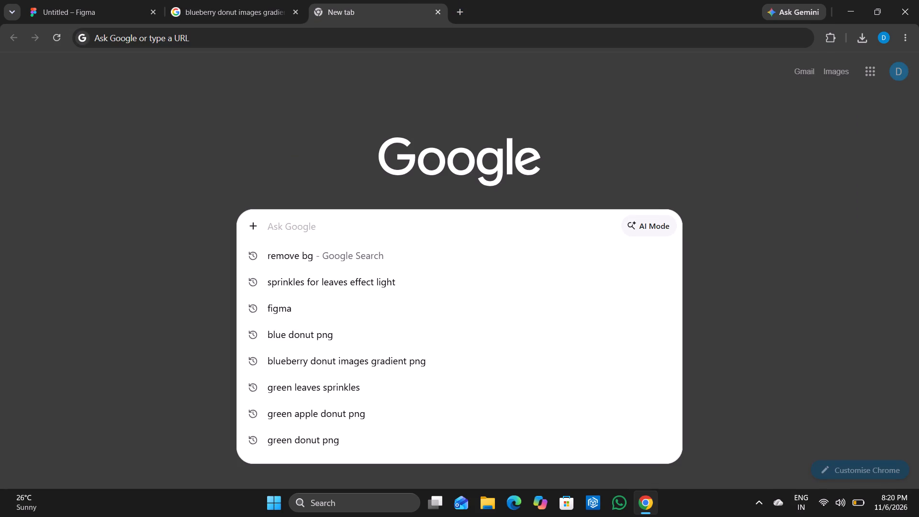
{"action": "left_click", "coordinate": [311, 258]}
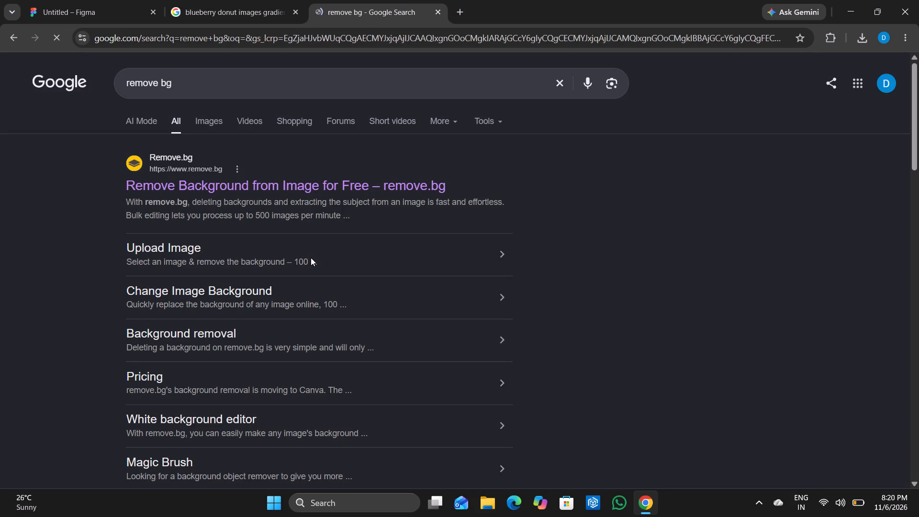
{"action": "left_click", "coordinate": [212, 197]}
{"action": "left_click", "coordinate": [216, 189]}
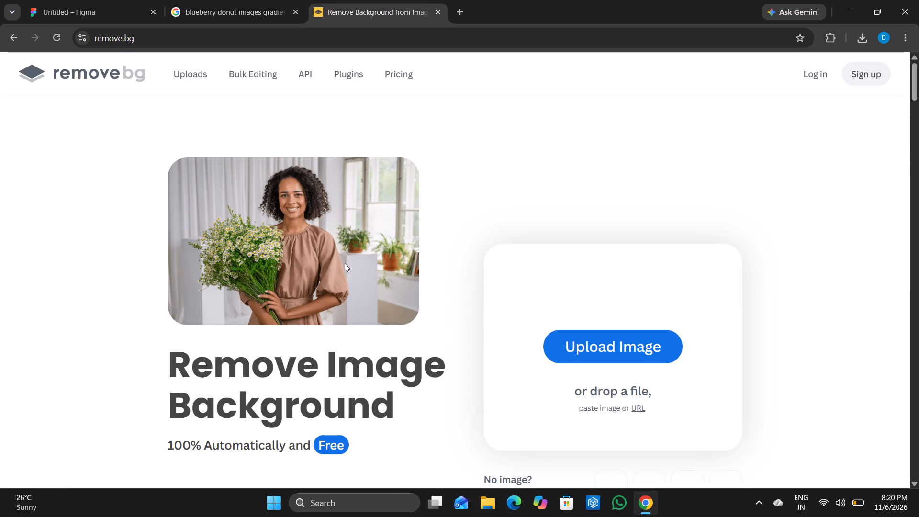
Transfer the Adobe Stock drizzled blueberry donut image from the Google results to remove.bg and remove its background.
{"action": "left_click", "coordinate": [236, 2]}
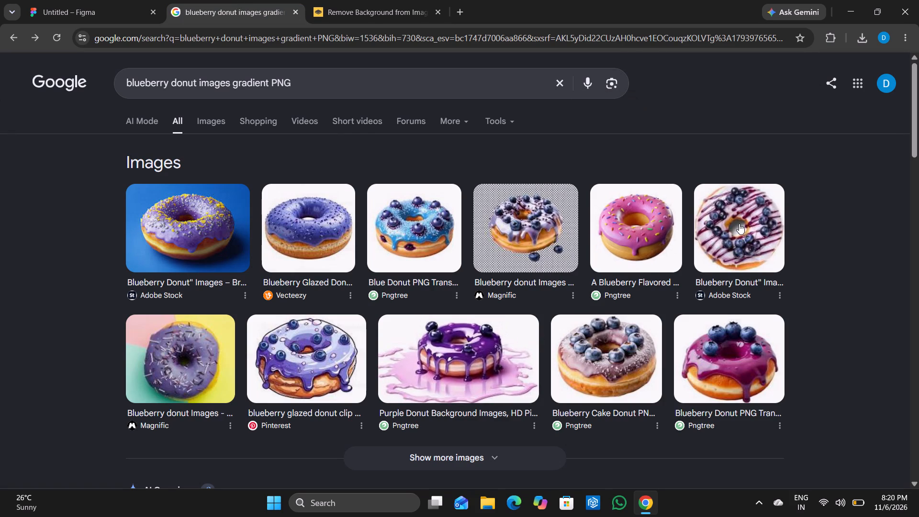
{"action": "left_click_drag", "start_coordinate": [739, 224], "coordinate": [490, 73]}
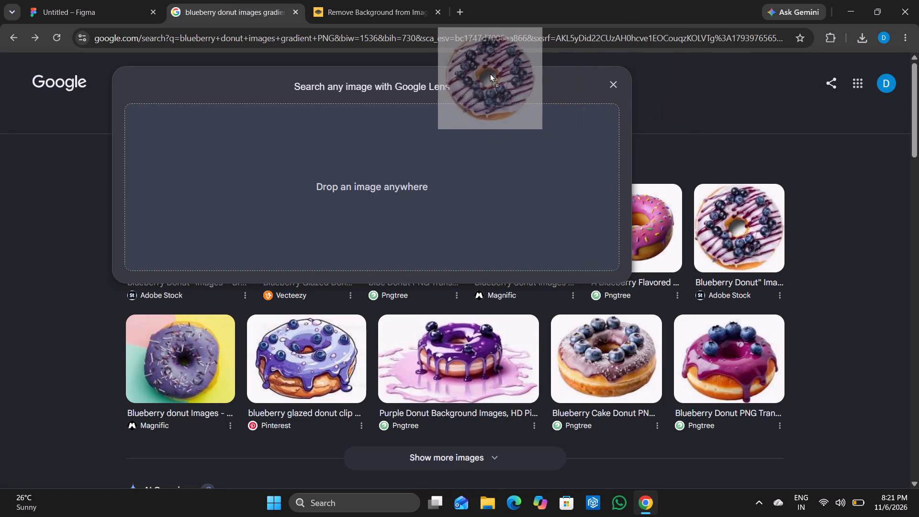
{"action": "left_click_drag", "start_coordinate": [490, 73], "coordinate": [525, 291]}
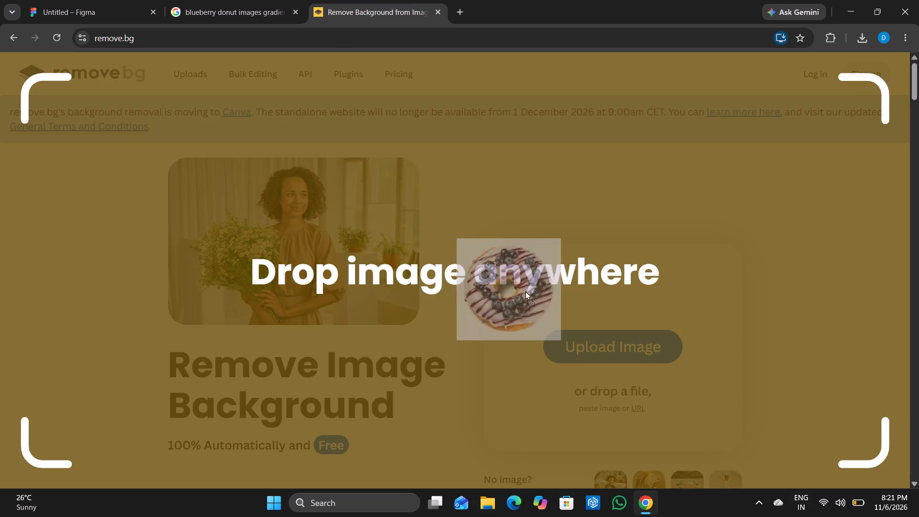
{"action": "left_click_drag", "start_coordinate": [525, 291], "coordinate": [552, 308]}
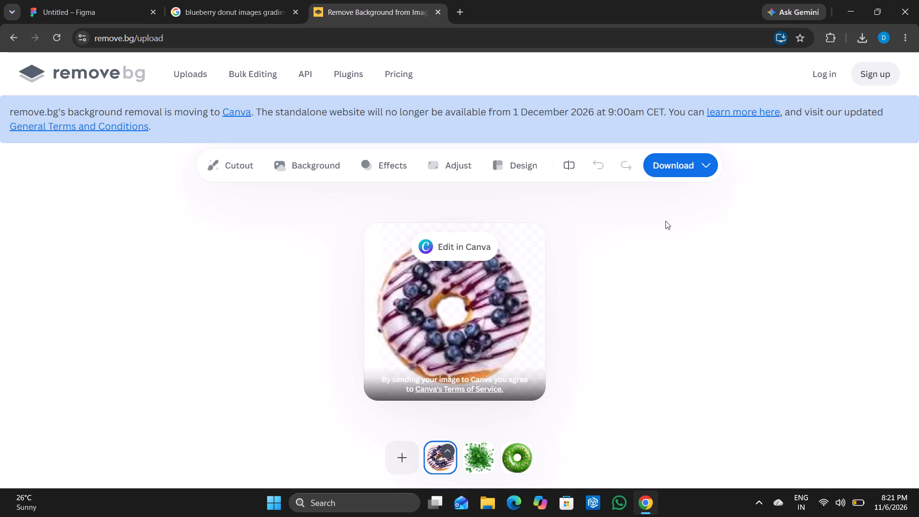
Download the free 151 x 148 preview of the cut-out blueberry donut.
{"action": "left_click", "coordinate": [684, 172]}
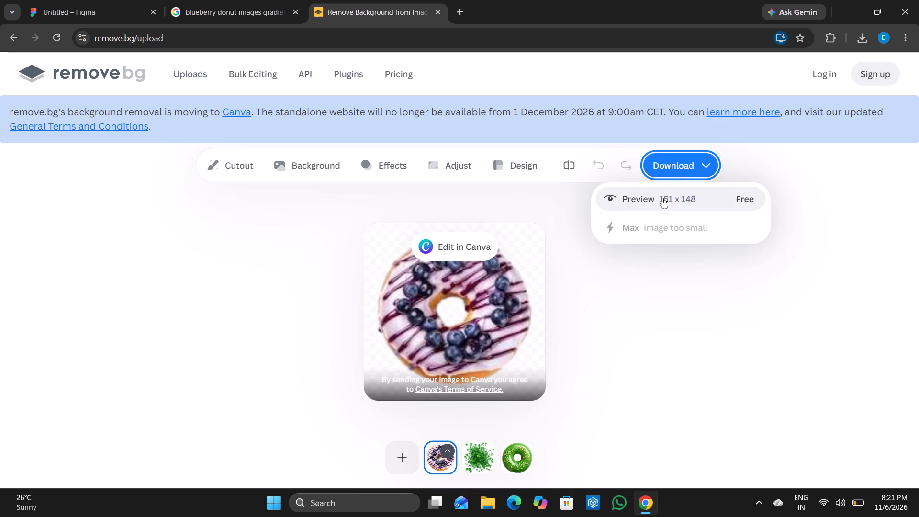
{"action": "left_click", "coordinate": [662, 198]}
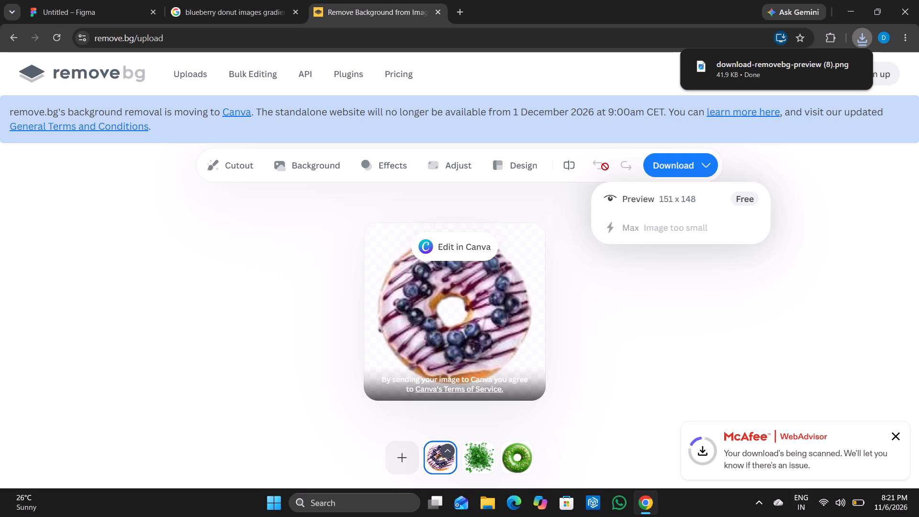
Switch to the Figma file and place the downloaded download-removebg-preview (8).png in the MacBook Pro 14" - 4 frame.
{"action": "left_click", "coordinate": [118, 2]}
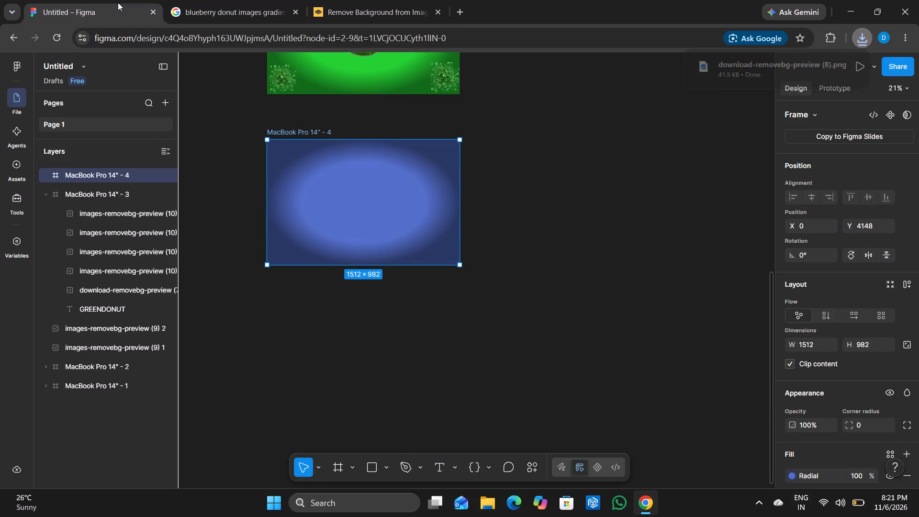
{"action": "left_click", "coordinate": [862, 39]}
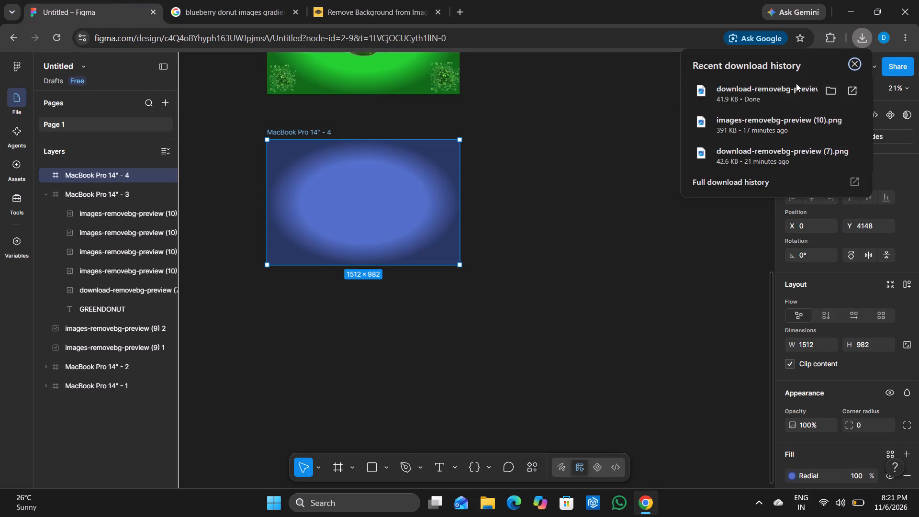
{"action": "left_click_drag", "start_coordinate": [784, 94], "coordinate": [341, 203]}
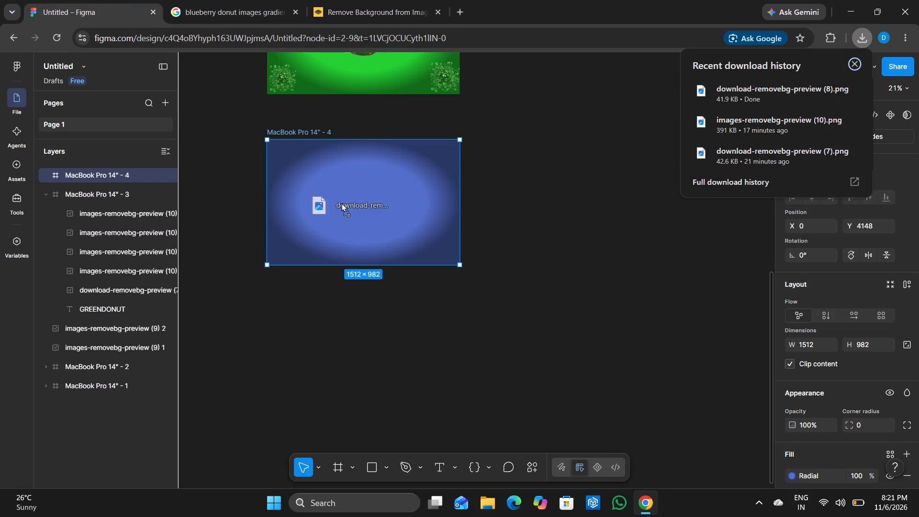
{"action": "left_click_drag", "start_coordinate": [341, 203], "coordinate": [369, 198]}
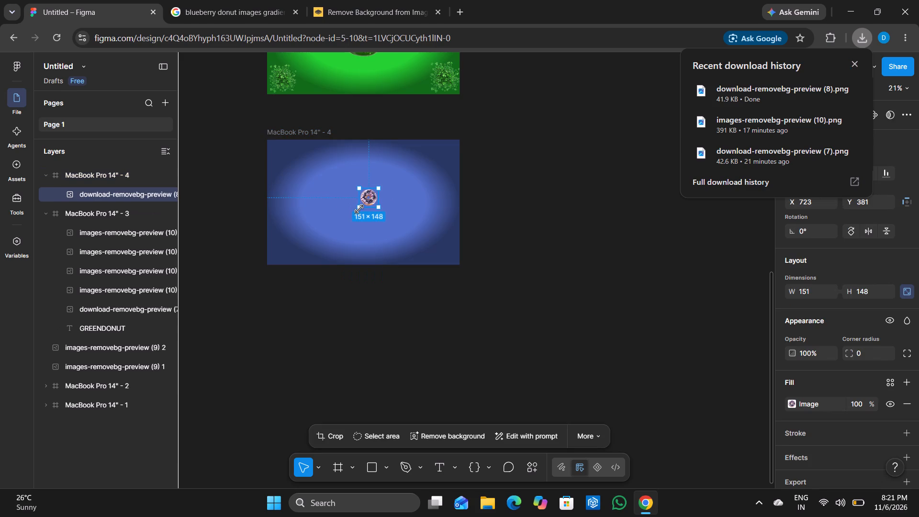
Enlarge the blueberry donut image proportionally to about 413 × 405.
{"action": "left_click_drag", "start_coordinate": [359, 209], "coordinate": [351, 226]}
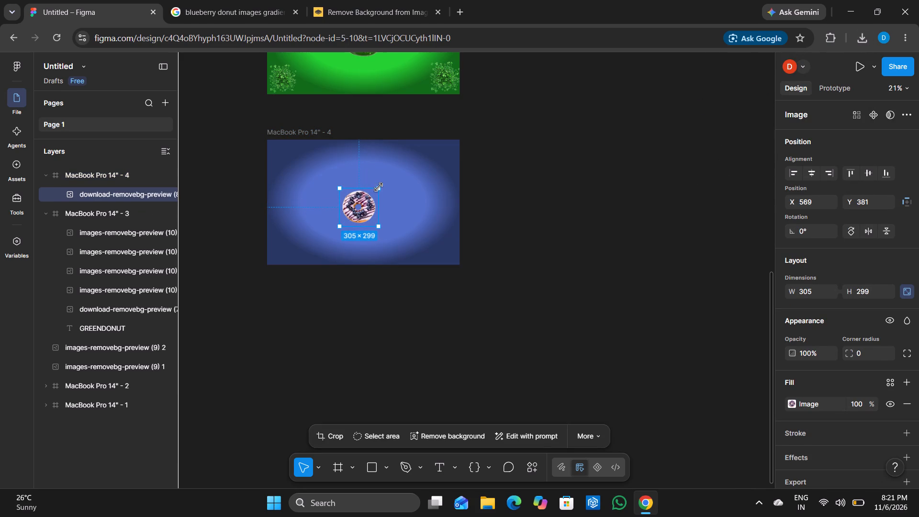
{"action": "left_click_drag", "start_coordinate": [379, 187], "coordinate": [392, 183]}
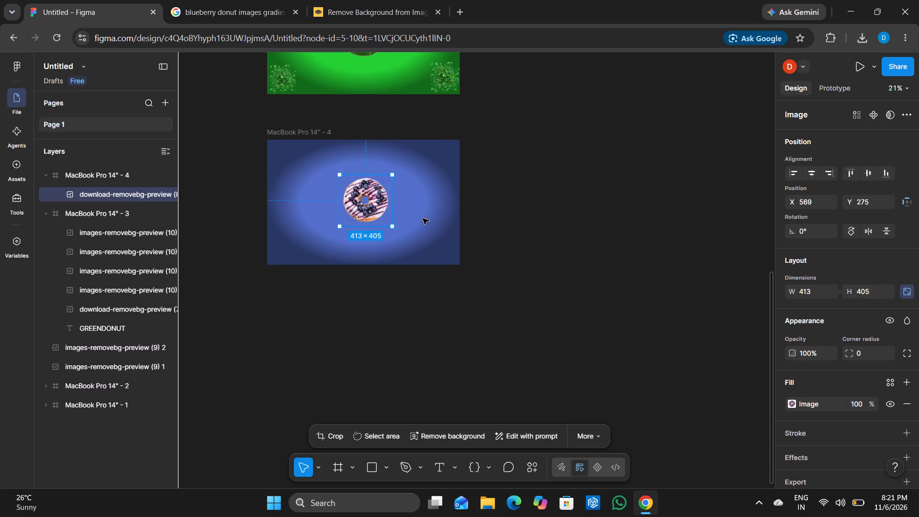
Move the blueberry donut out of the blue frame onto empty canvas at about X 2913, Y 5785.
{"action": "left_click_drag", "start_coordinate": [367, 200], "coordinate": [528, 320]}
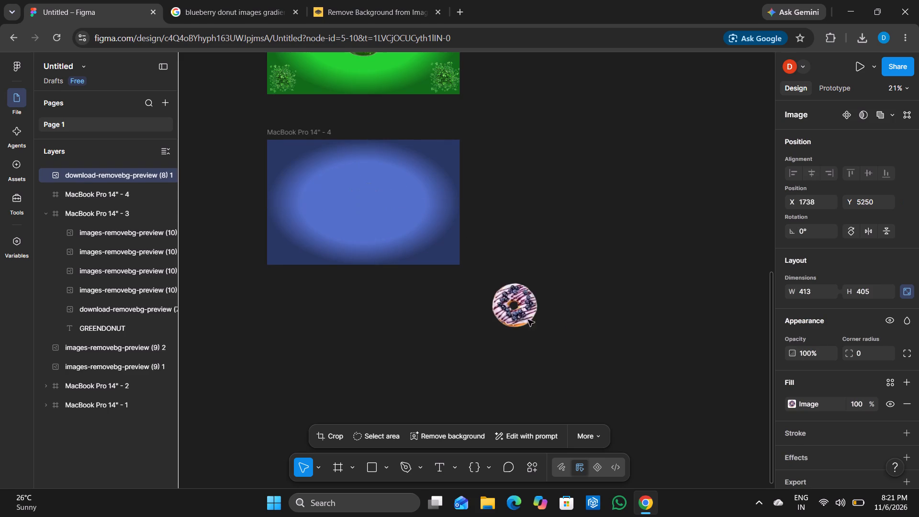
{"action": "left_click_drag", "start_coordinate": [528, 320], "coordinate": [665, 373]}
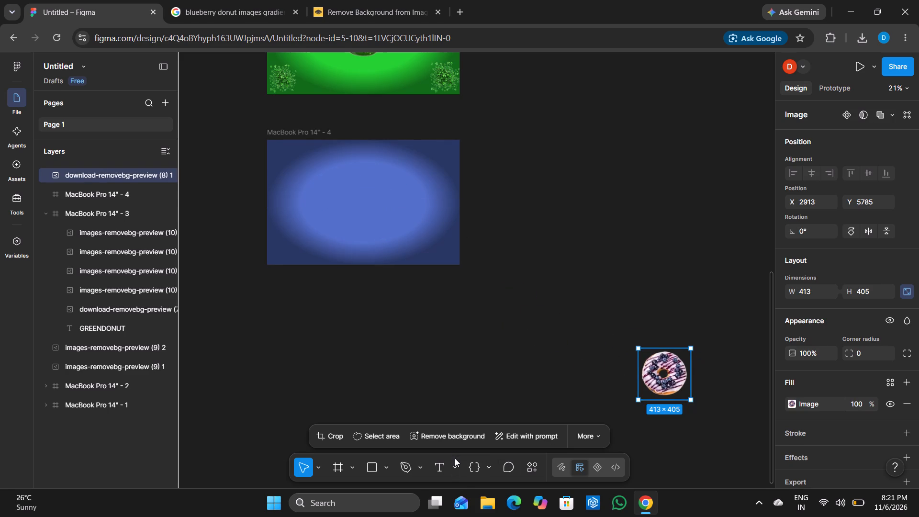
Add the text "BLUEBERRY" on the empty canvas between the blue frame and the donut.
{"action": "left_click", "coordinate": [455, 466]}
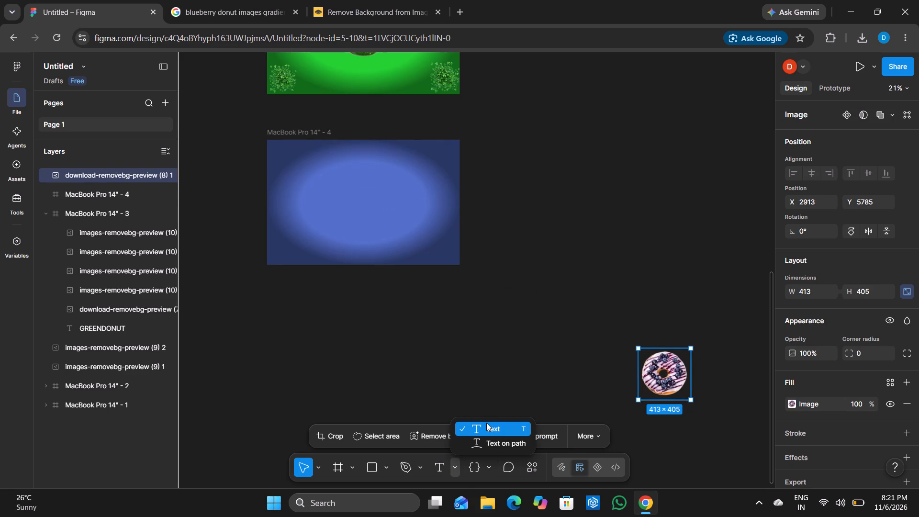
{"action": "left_click", "coordinate": [486, 423]}
{"action": "left_click", "coordinate": [536, 296]}
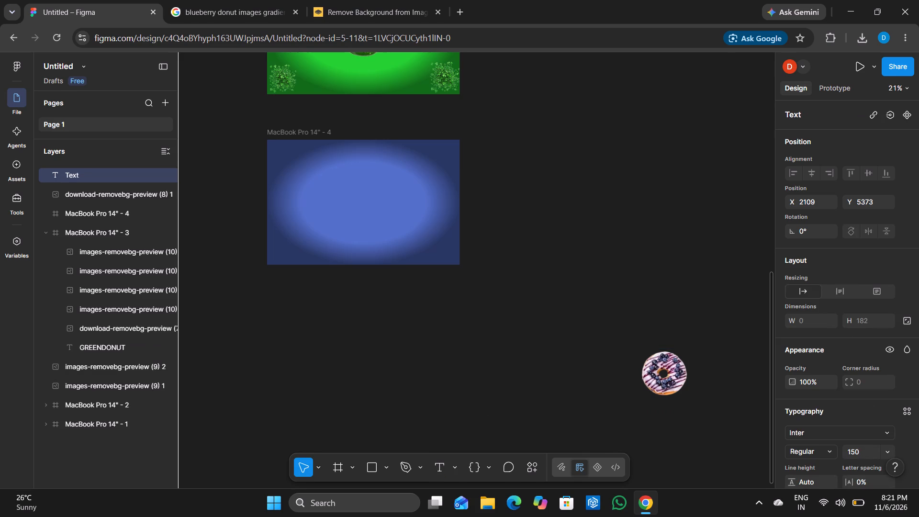
{"action": "type", "text": "BLUE"}
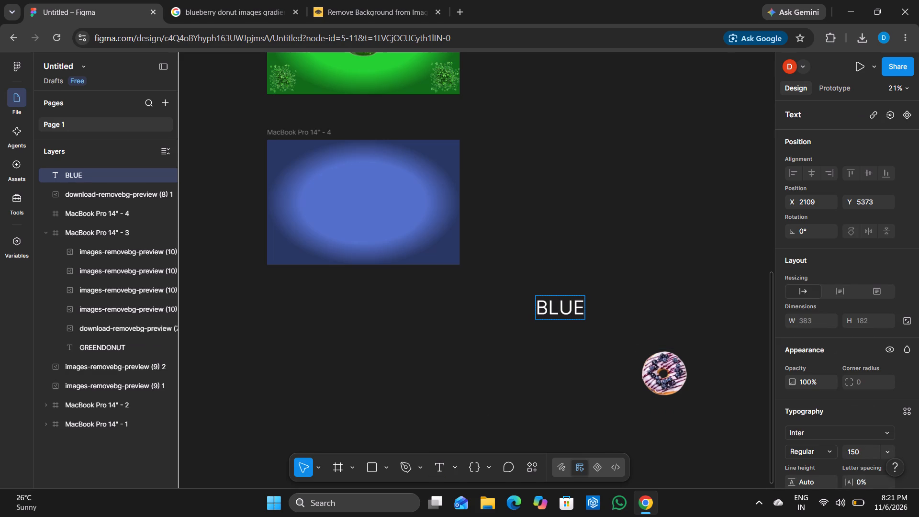
{"action": "type", "text": "BERRY"}
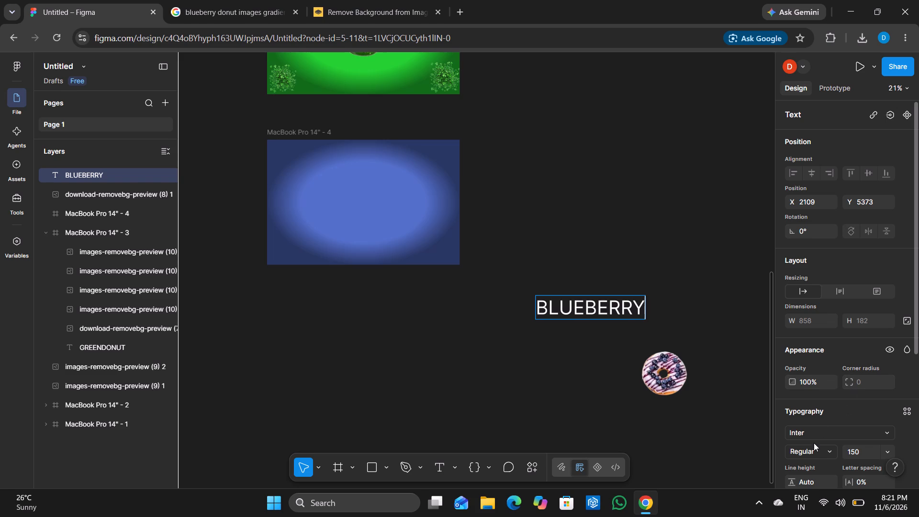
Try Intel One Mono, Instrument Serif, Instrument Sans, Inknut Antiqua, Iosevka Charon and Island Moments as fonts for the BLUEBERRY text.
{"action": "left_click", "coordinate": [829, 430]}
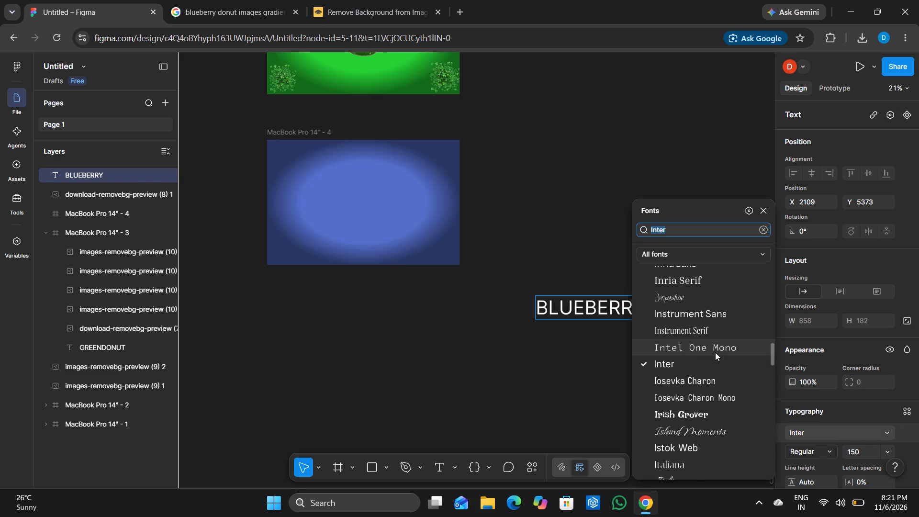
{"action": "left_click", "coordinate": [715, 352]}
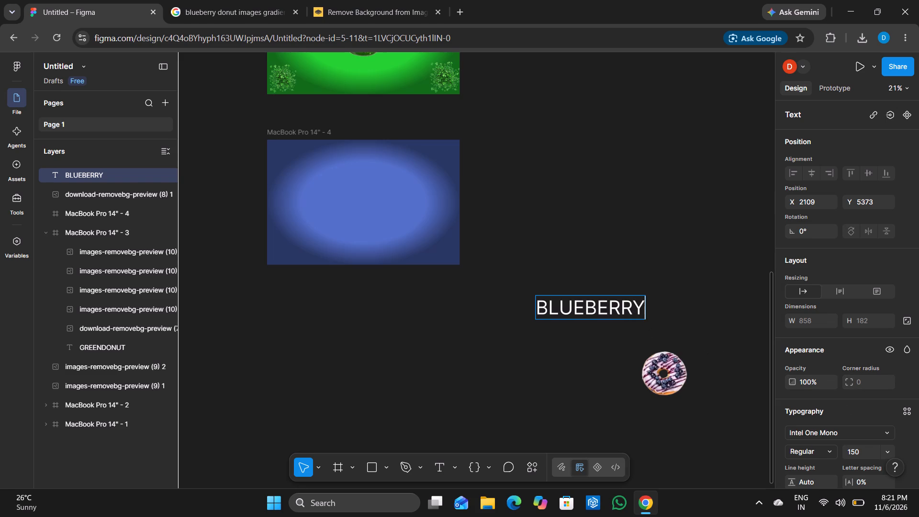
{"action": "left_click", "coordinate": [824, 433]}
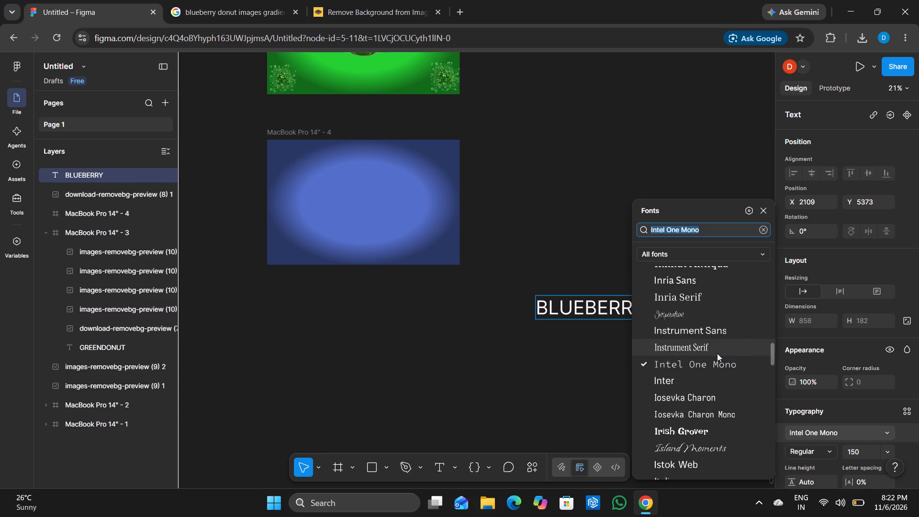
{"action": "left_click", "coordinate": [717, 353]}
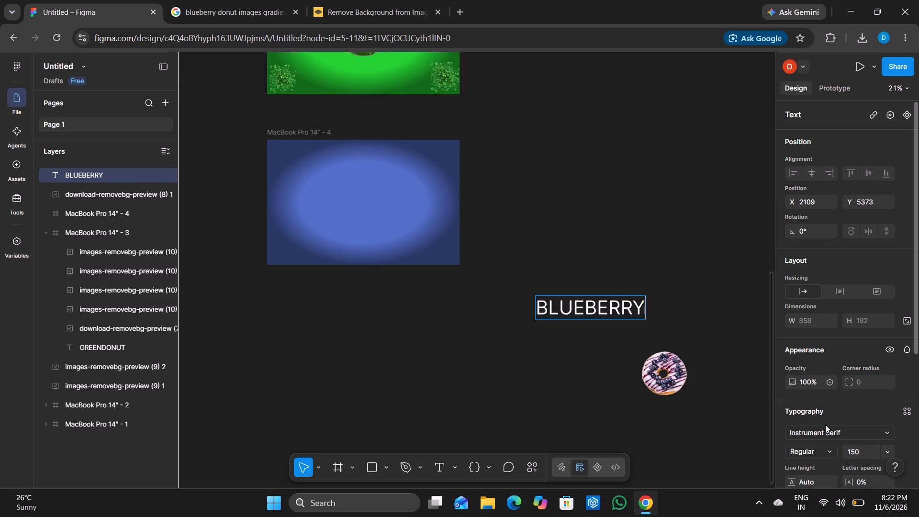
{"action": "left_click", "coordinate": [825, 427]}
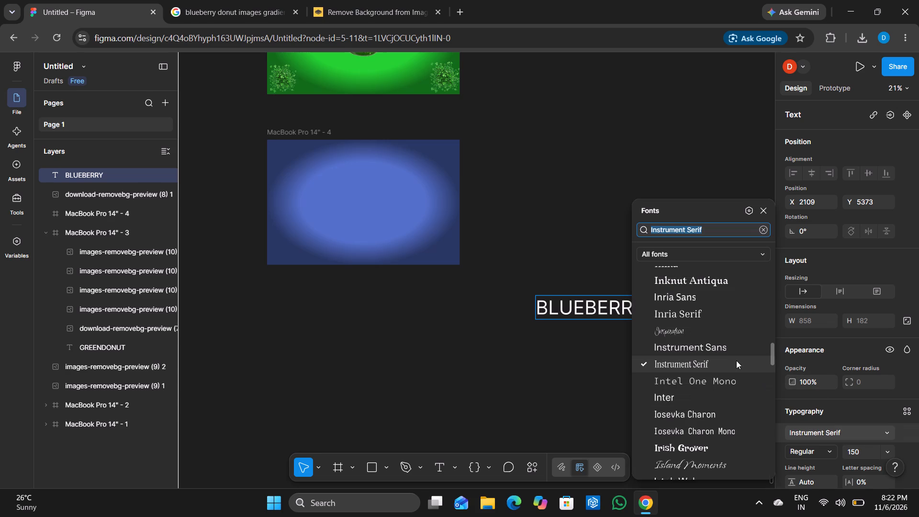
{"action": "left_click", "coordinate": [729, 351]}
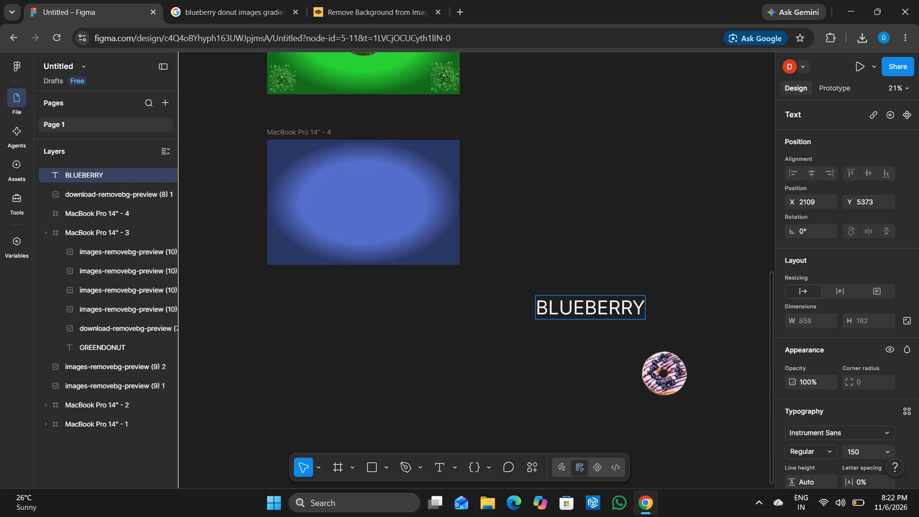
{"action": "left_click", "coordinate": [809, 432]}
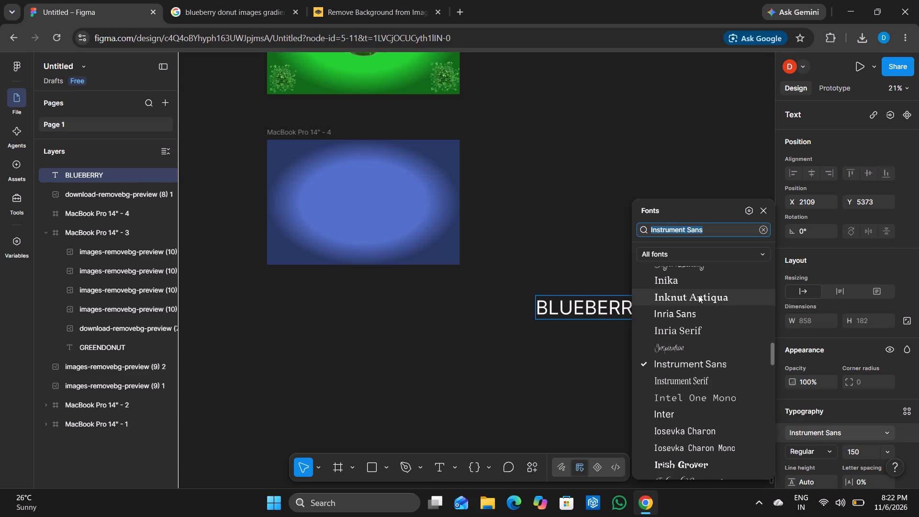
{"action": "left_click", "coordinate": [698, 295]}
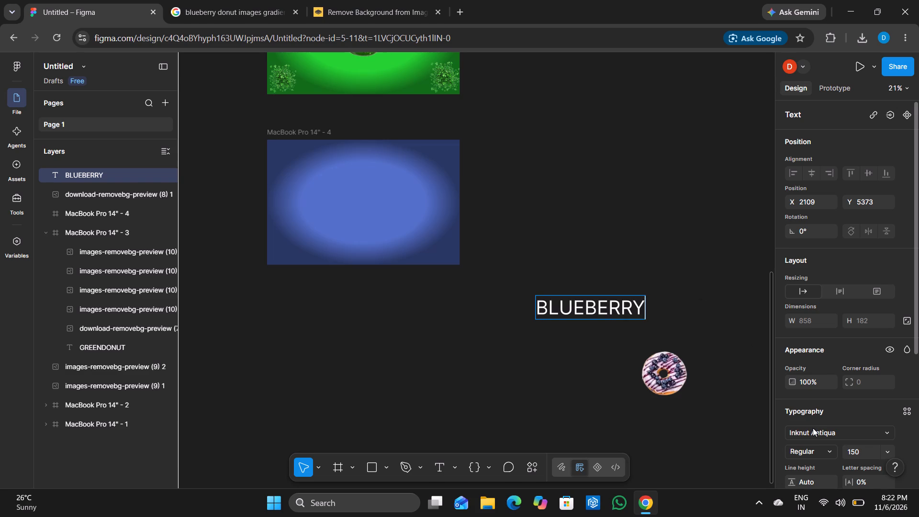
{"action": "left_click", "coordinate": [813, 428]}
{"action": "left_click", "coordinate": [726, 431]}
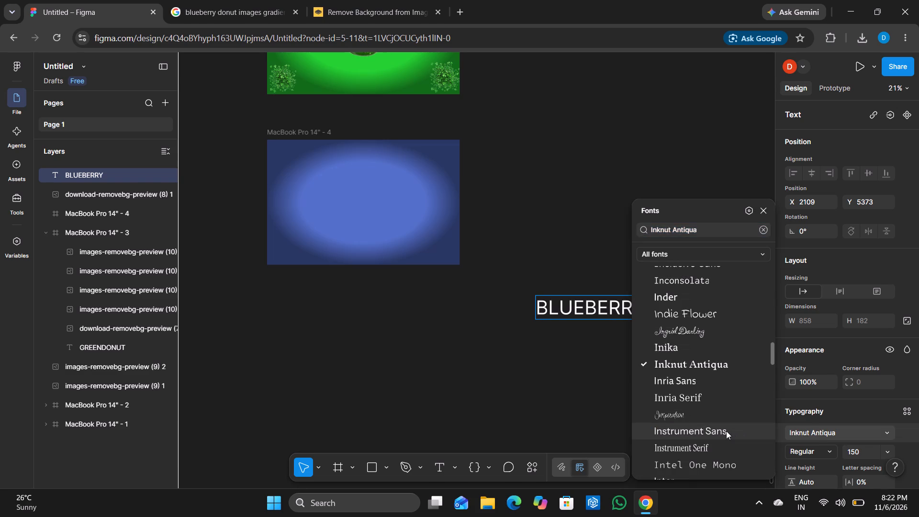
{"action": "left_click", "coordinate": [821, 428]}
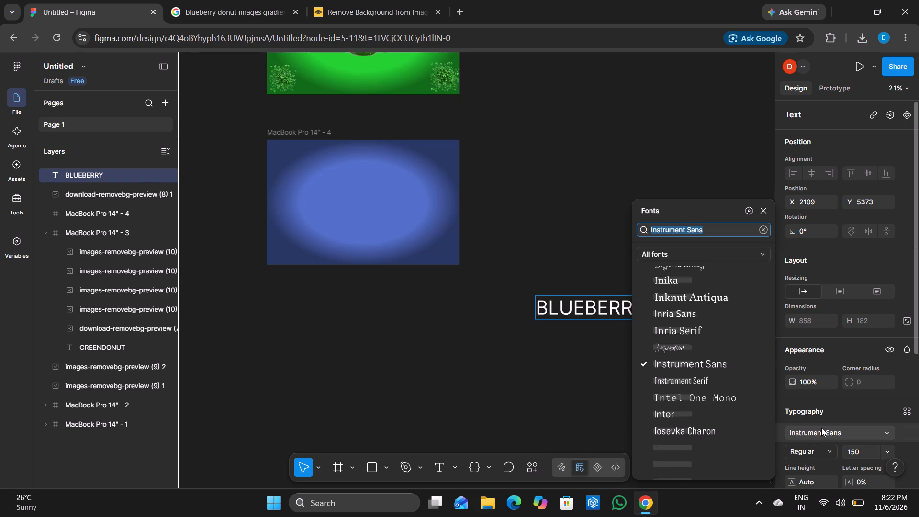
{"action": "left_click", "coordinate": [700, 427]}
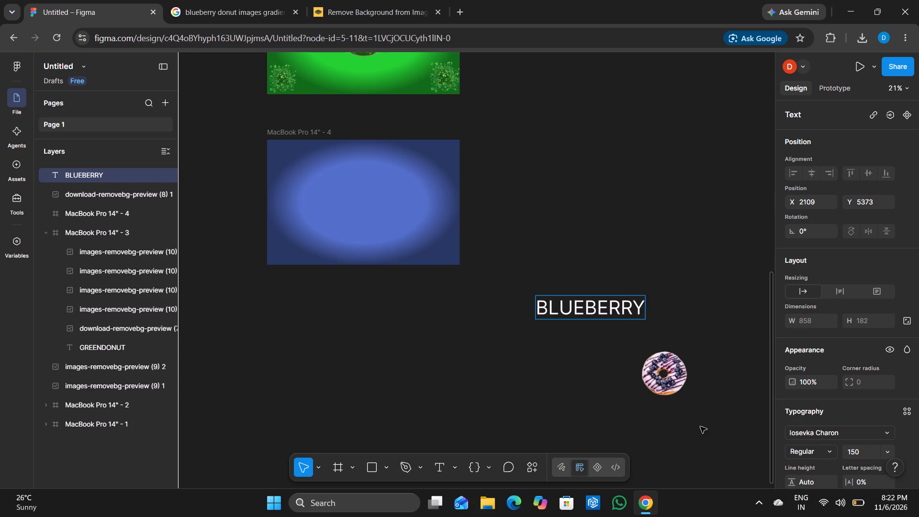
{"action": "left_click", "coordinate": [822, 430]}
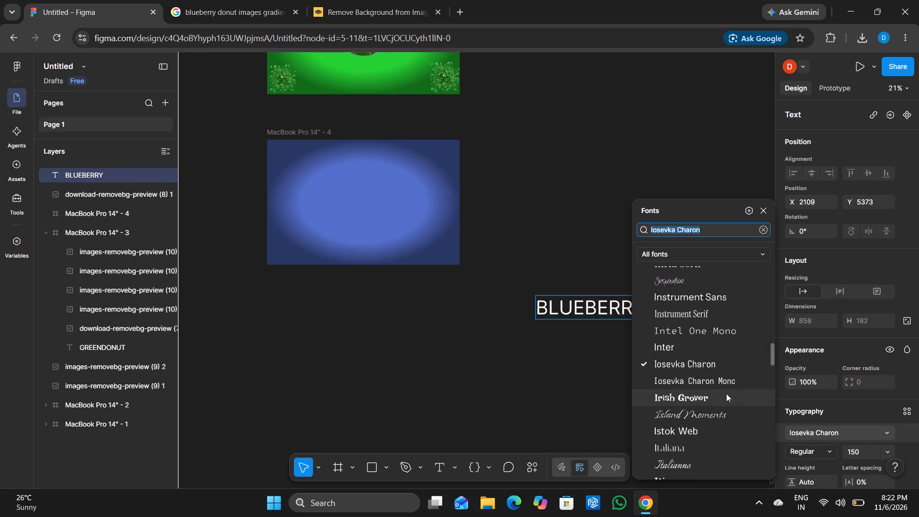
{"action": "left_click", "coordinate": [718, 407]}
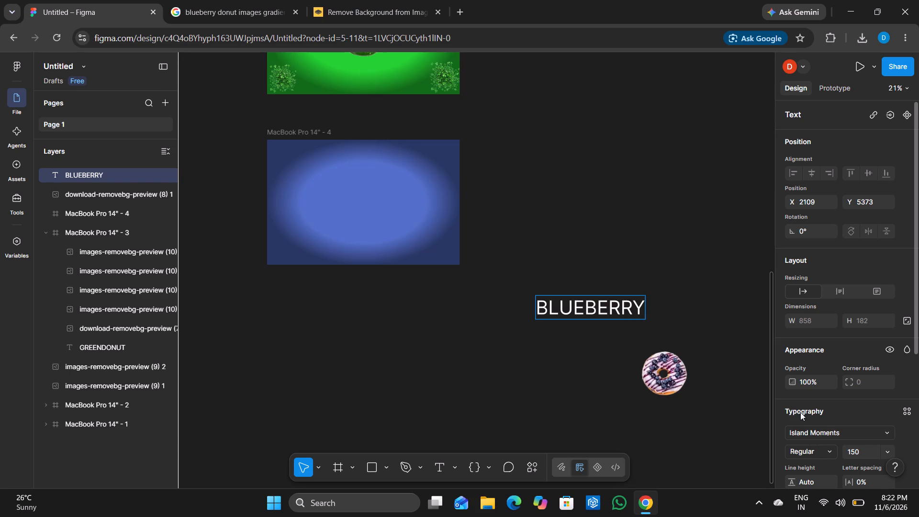
Set the BLUEBERRY text's font to Irish Grover and check its available font styles.
{"action": "left_click", "coordinate": [821, 427]}
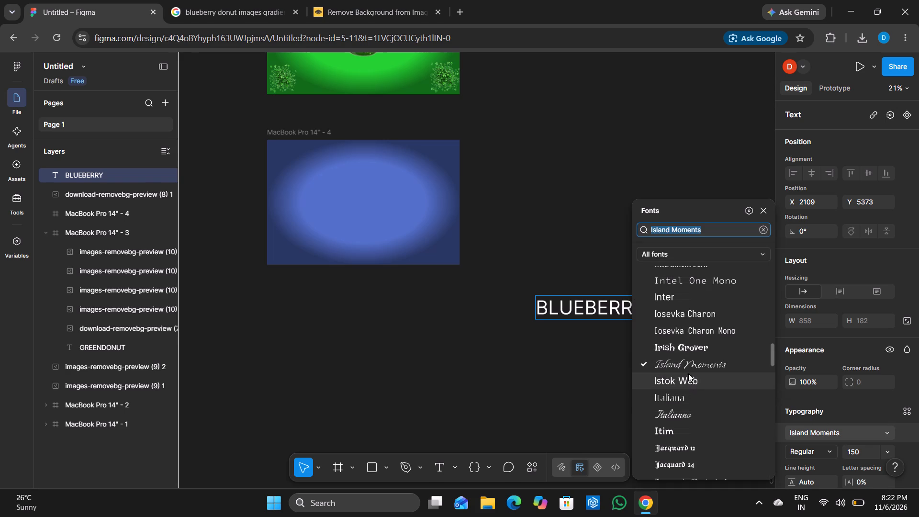
{"action": "left_click", "coordinate": [683, 351]}
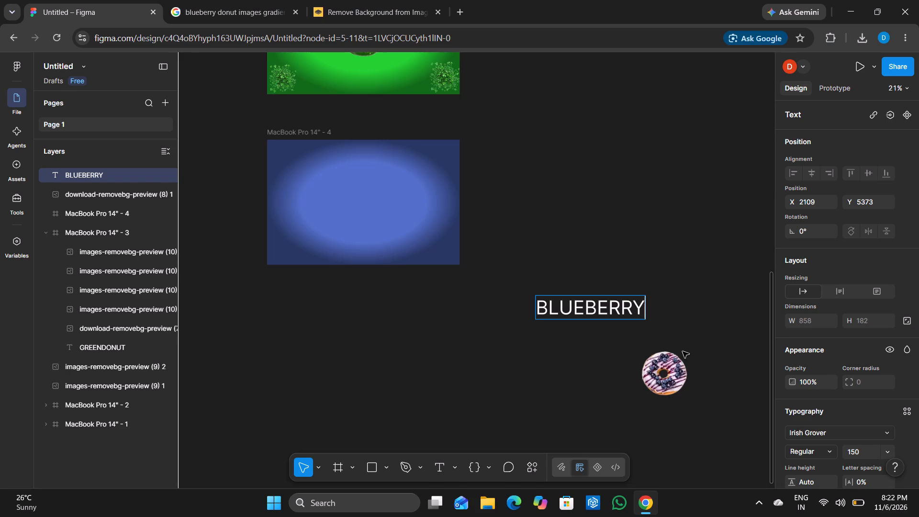
{"action": "left_click", "coordinate": [815, 452]}
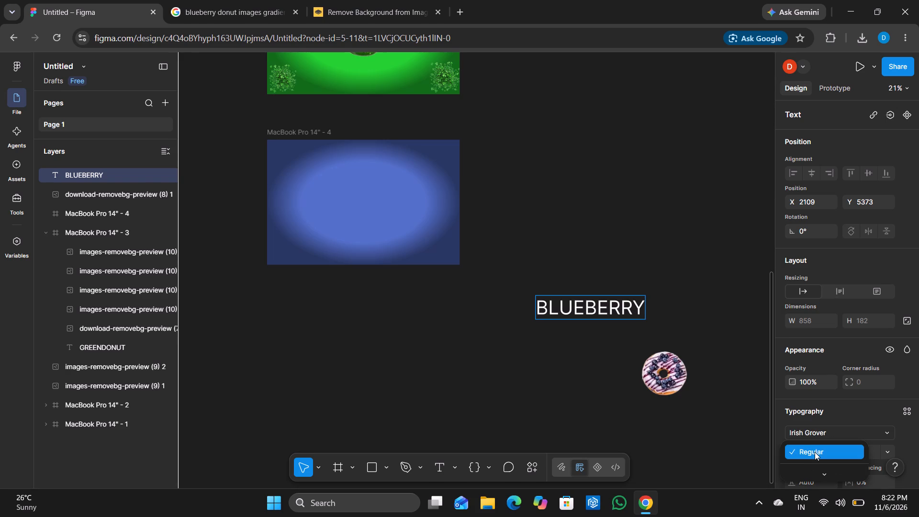
{"action": "left_click", "coordinate": [771, 433]}
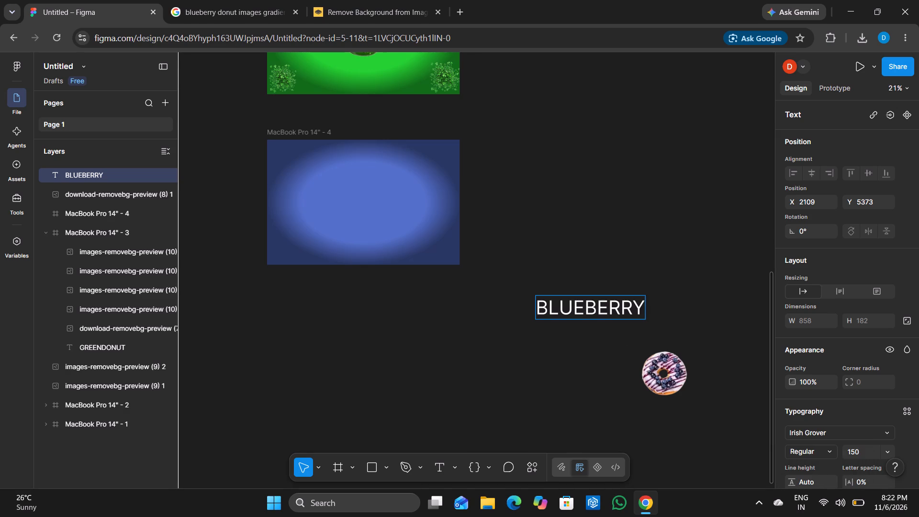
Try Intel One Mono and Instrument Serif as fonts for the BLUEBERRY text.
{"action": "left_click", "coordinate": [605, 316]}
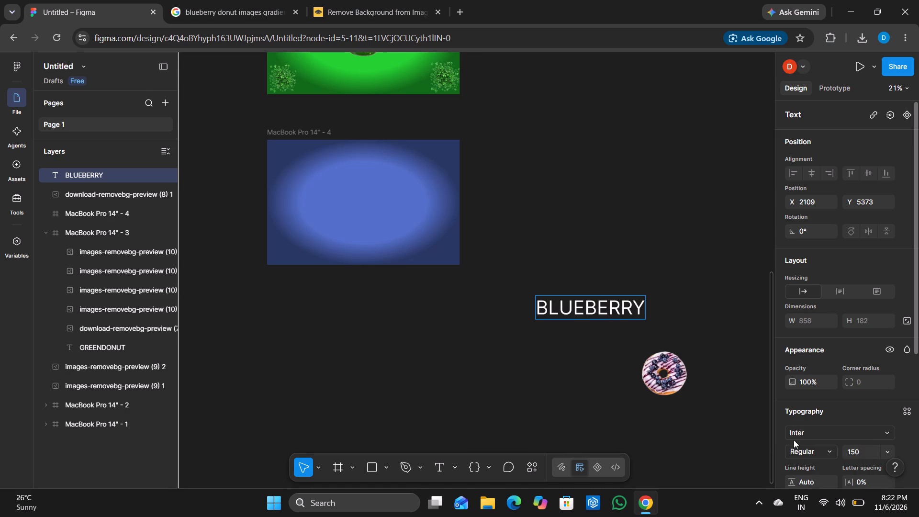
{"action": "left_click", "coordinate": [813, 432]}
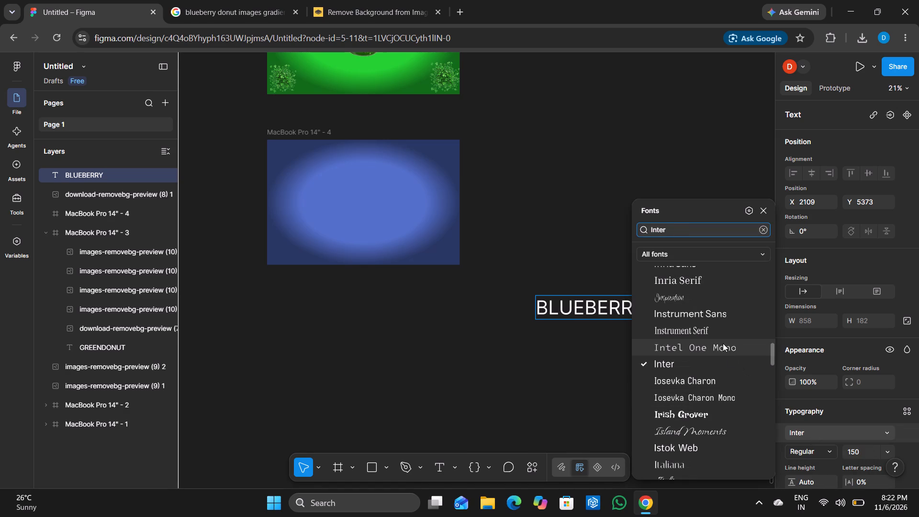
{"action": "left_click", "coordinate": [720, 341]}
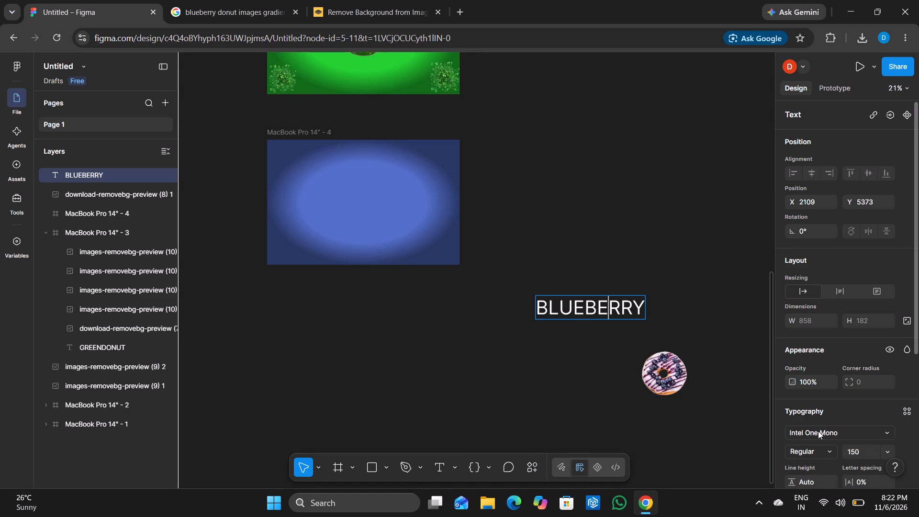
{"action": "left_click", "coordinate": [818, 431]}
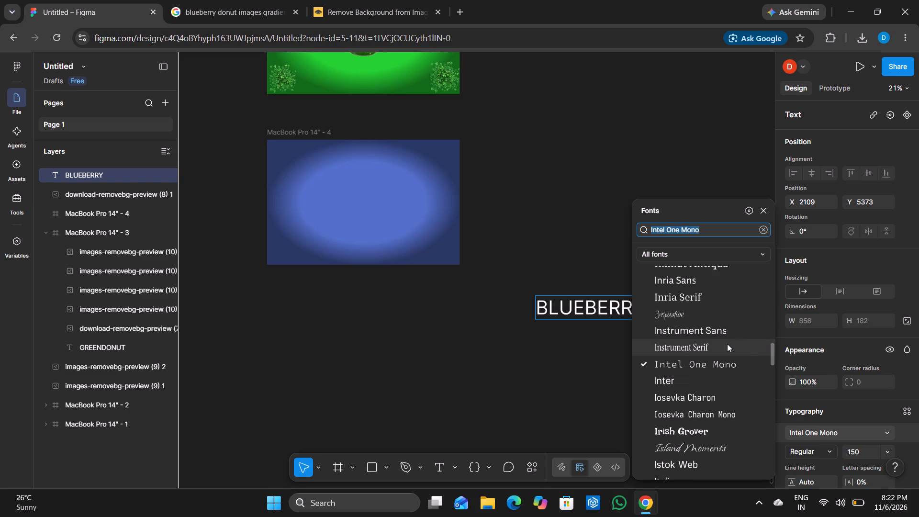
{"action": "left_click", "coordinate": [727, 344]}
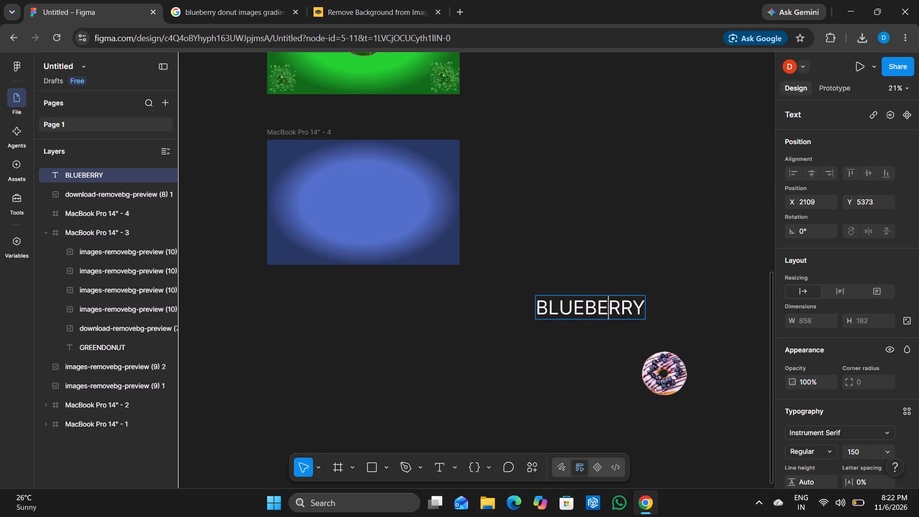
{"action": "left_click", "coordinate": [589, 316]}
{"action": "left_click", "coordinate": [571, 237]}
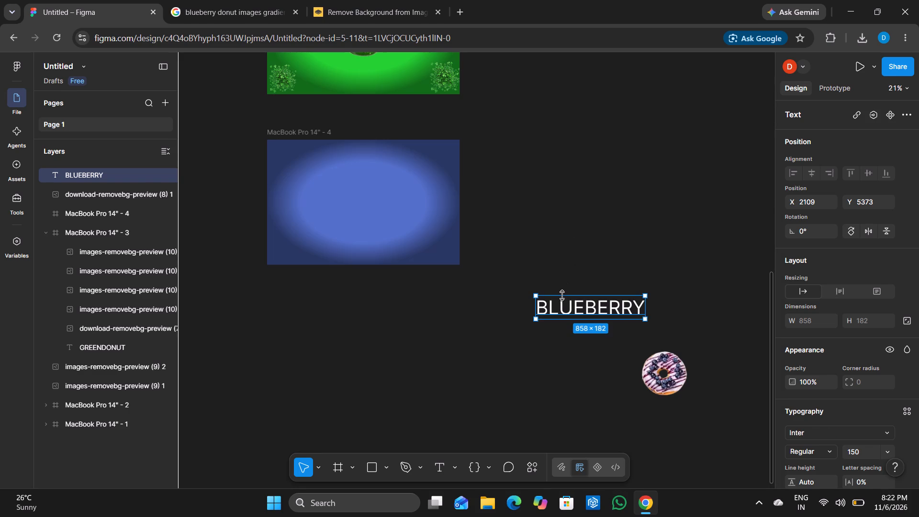
Move the BLUEBERRY text into the blue MacBook Pro 14" - 4 frame, near its centre at about Y 400.
{"action": "left_click_drag", "start_coordinate": [559, 307], "coordinate": [466, 254]}
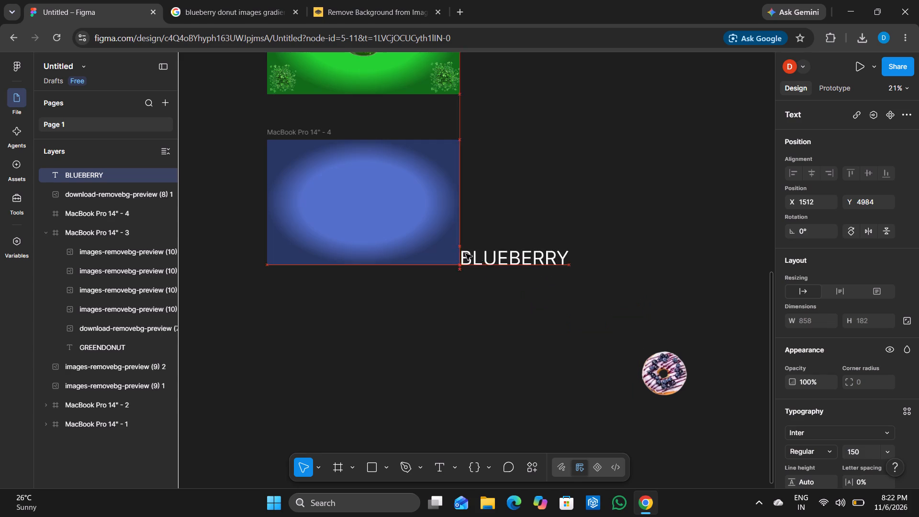
{"action": "left_click_drag", "start_coordinate": [466, 254], "coordinate": [347, 198]}
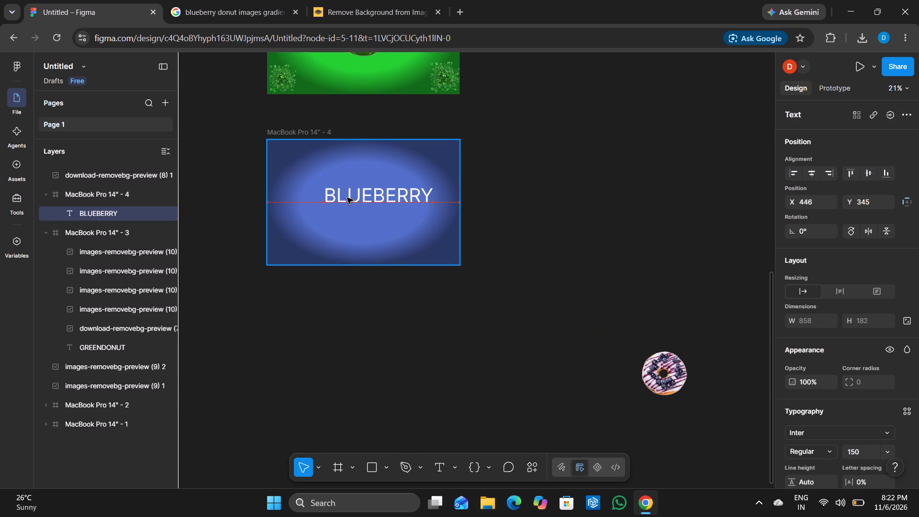
{"action": "left_click_drag", "start_coordinate": [347, 198], "coordinate": [343, 202]}
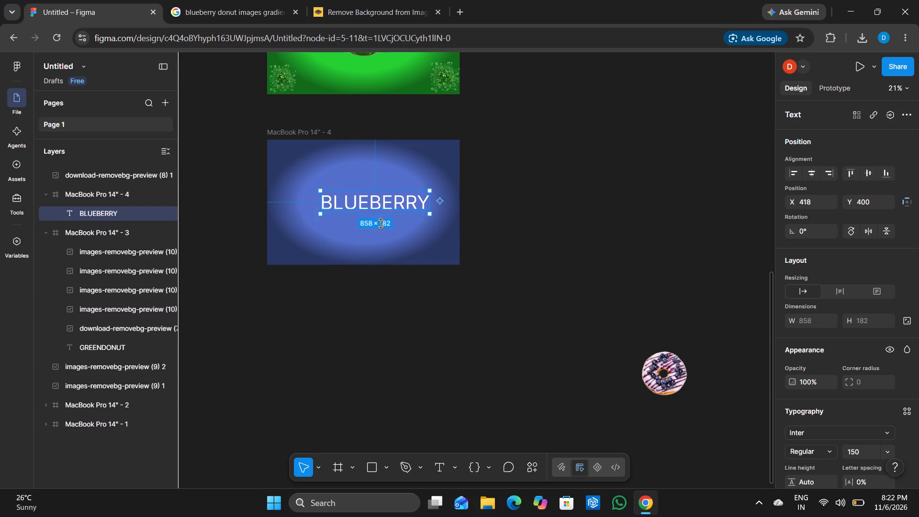
{"action": "left_click", "coordinate": [570, 257]}
{"action": "scroll", "coordinate": [570, 257], "scroll_direction": "left", "scroll_amount": 1}
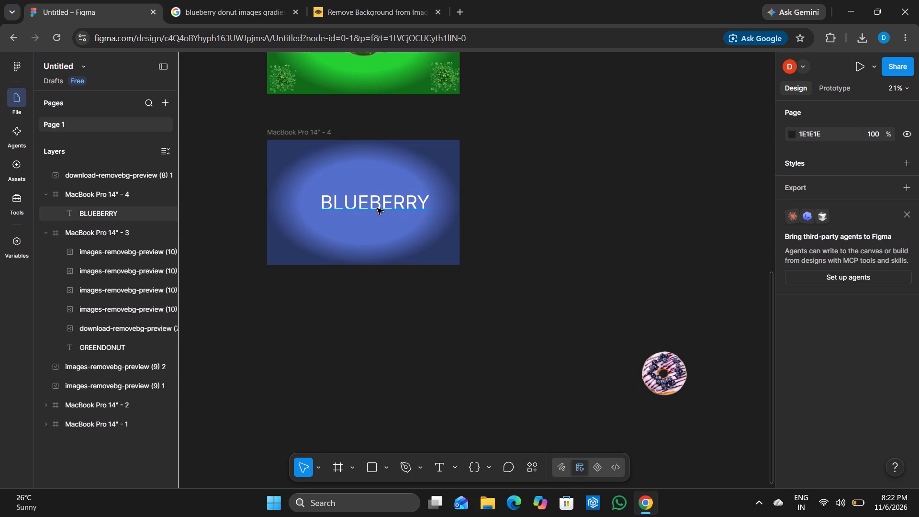
{"action": "left_click", "coordinate": [369, 203]}
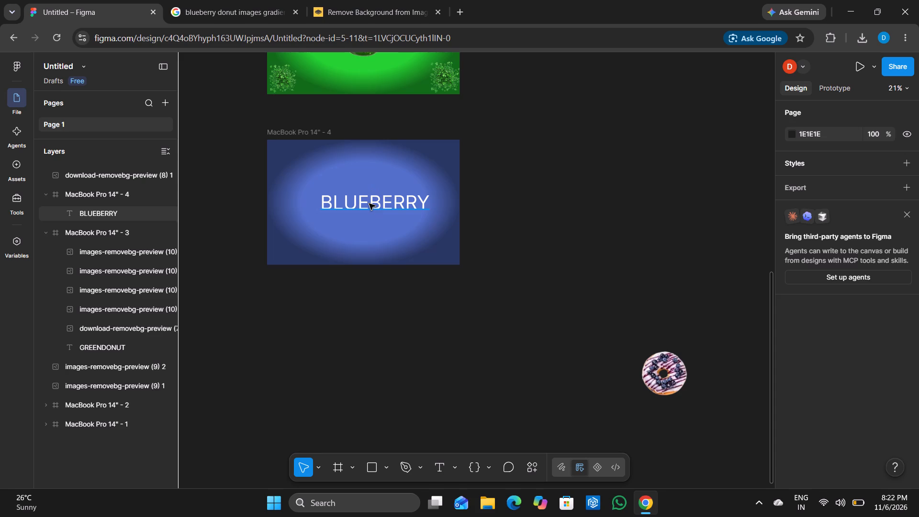
{"action": "left_click_drag", "start_coordinate": [369, 203], "coordinate": [363, 202]}
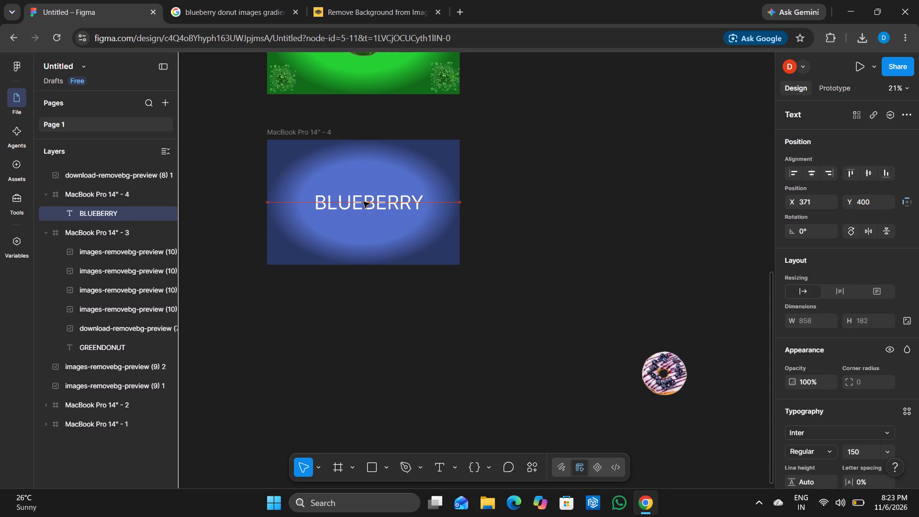
{"action": "left_click_drag", "start_coordinate": [363, 202], "coordinate": [364, 202]}
{"action": "left_click", "coordinate": [581, 211]}
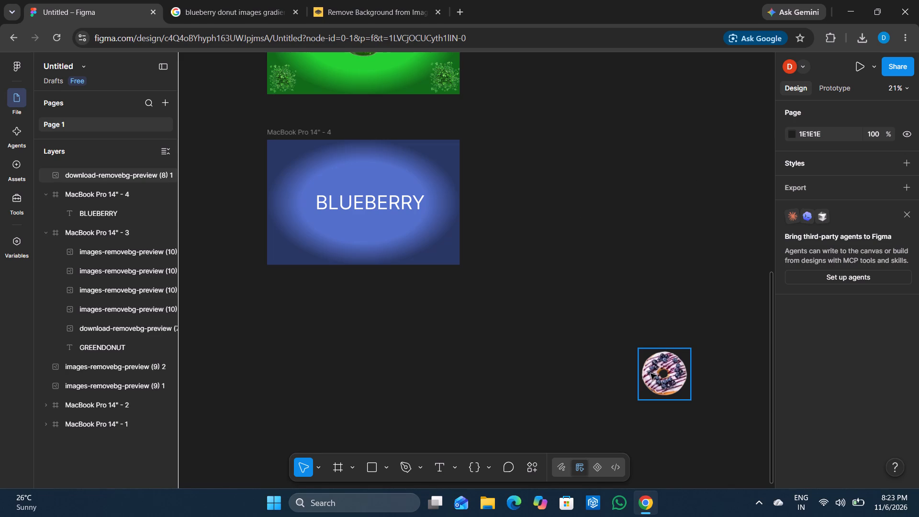
Move the blueberry donut image into the blue frame over the BLUEBERRY text and centre it horizontally and vertically.
{"action": "left_click_drag", "start_coordinate": [650, 373], "coordinate": [617, 348]}
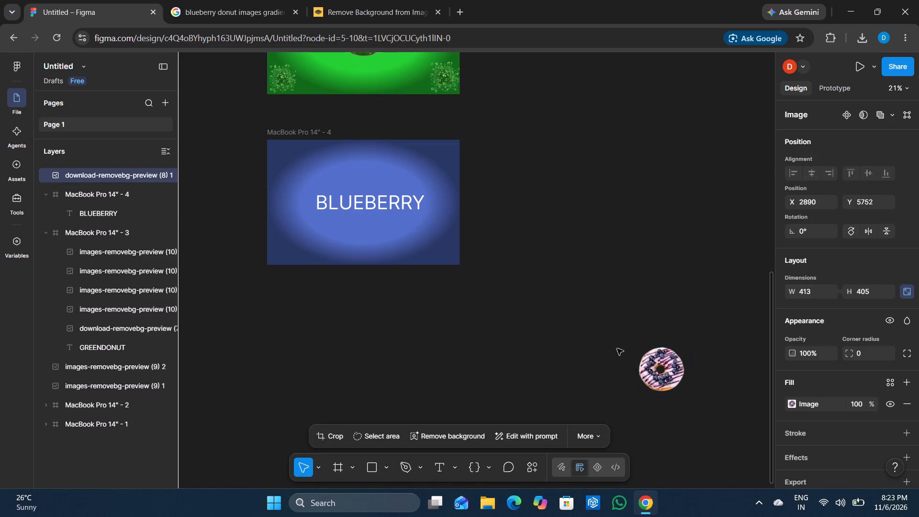
{"action": "left_click_drag", "start_coordinate": [617, 348], "coordinate": [355, 207]}
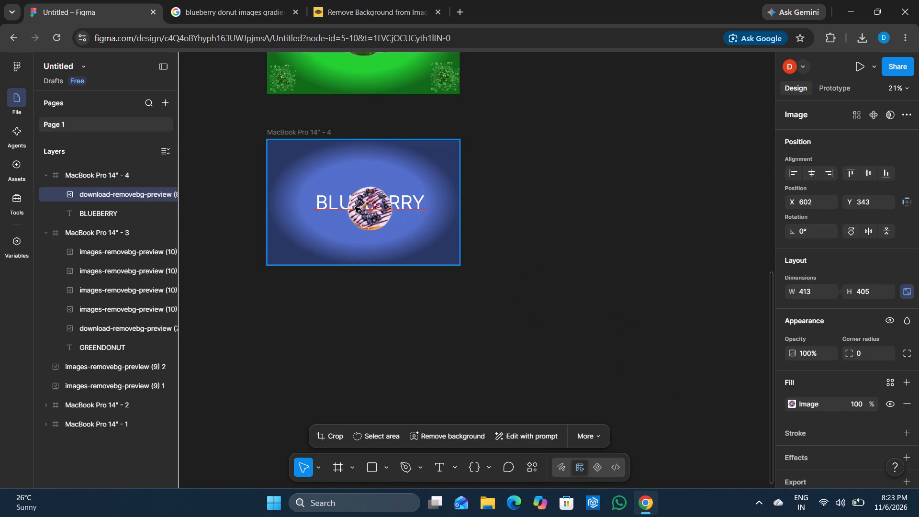
{"action": "left_click_drag", "start_coordinate": [355, 207], "coordinate": [349, 201]}
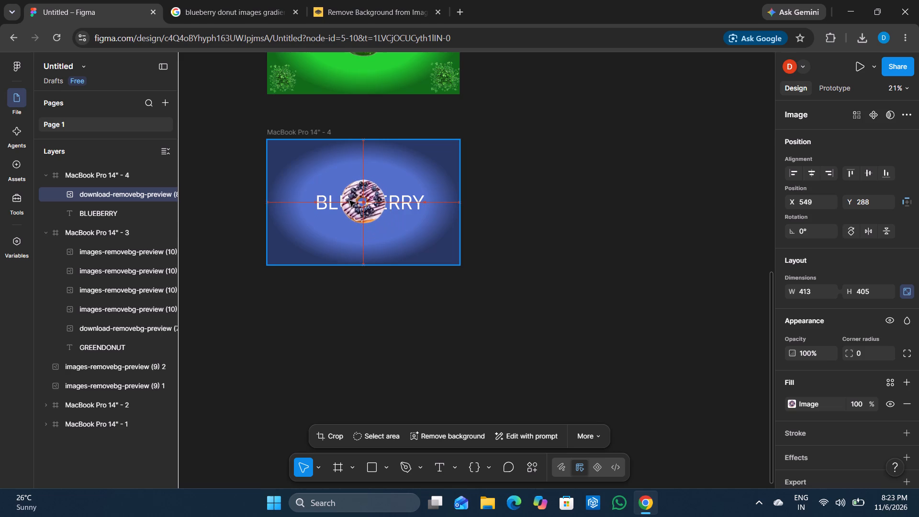
{"action": "left_click_drag", "start_coordinate": [349, 201], "coordinate": [351, 205]}
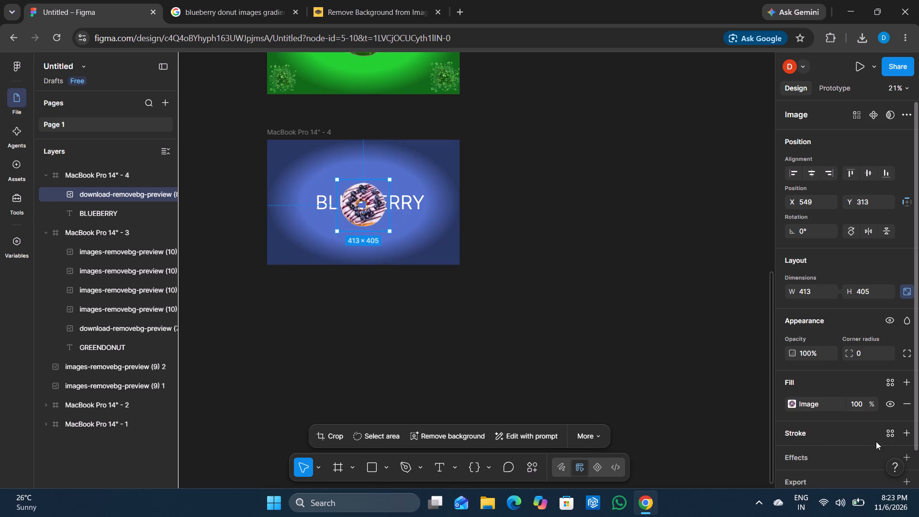
{"action": "scroll", "coordinate": [808, 241], "scroll_direction": "down", "scroll_amount": 1}
{"action": "left_click", "coordinate": [808, 171]}
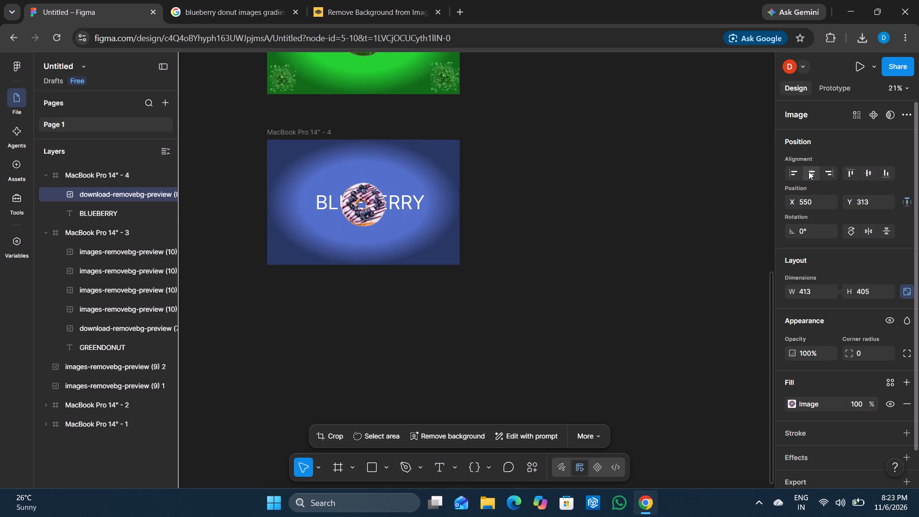
{"action": "left_click", "coordinate": [870, 171]}
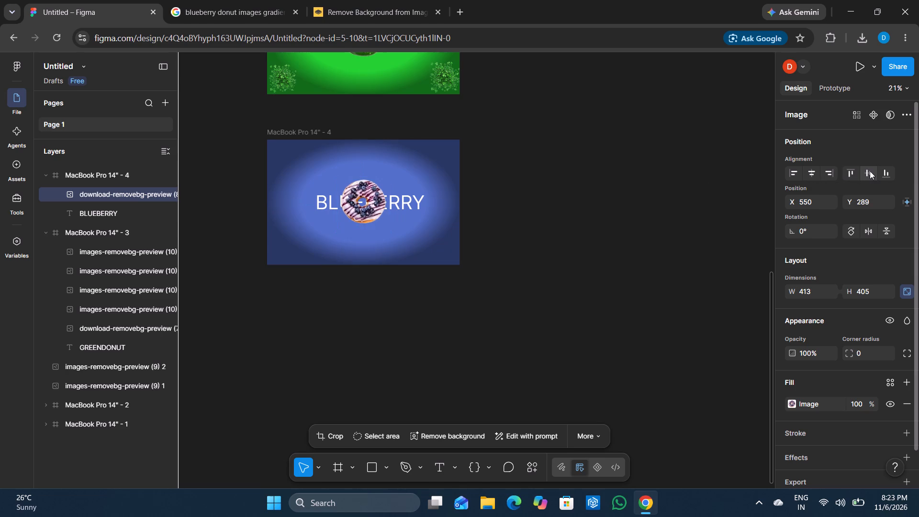
{"action": "left_click", "coordinate": [687, 187]}
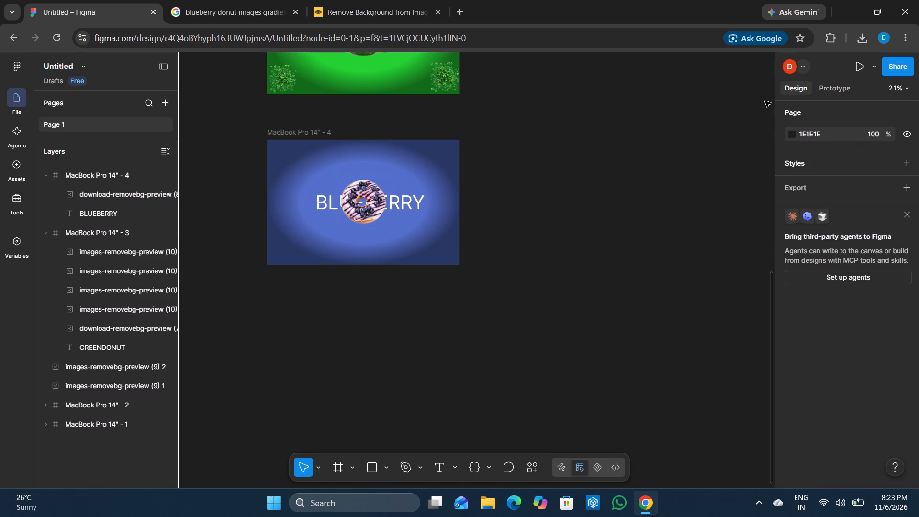
Open a new browser tab for a Google search.
{"action": "left_click", "coordinate": [461, 18]}
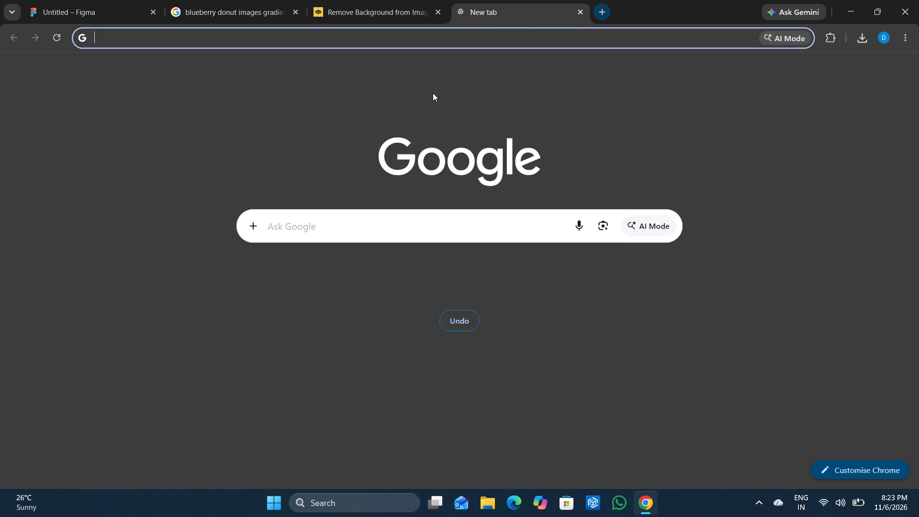
{"action": "left_click", "coordinate": [371, 208]}
{"action": "left_click", "coordinate": [360, 222]}
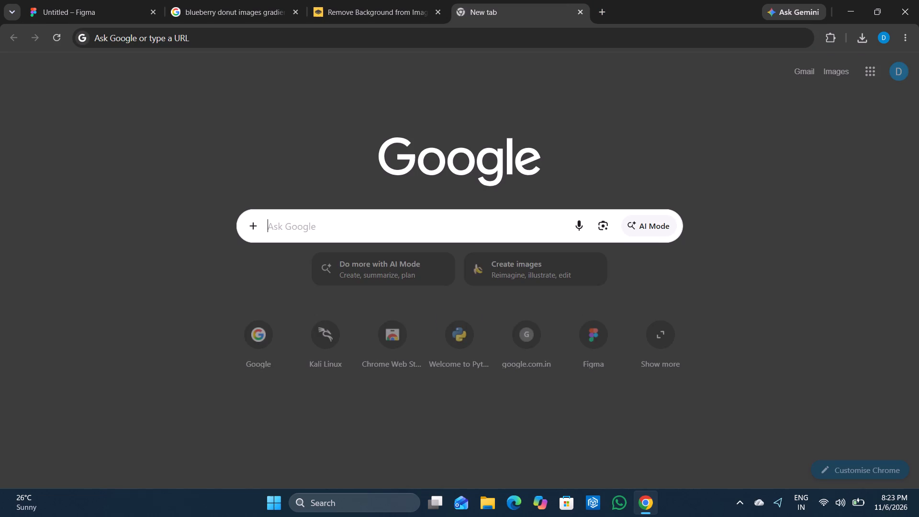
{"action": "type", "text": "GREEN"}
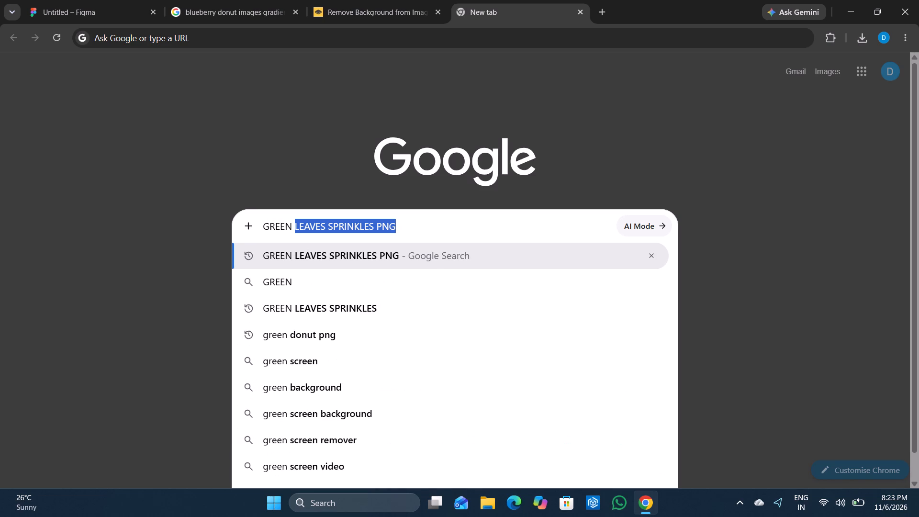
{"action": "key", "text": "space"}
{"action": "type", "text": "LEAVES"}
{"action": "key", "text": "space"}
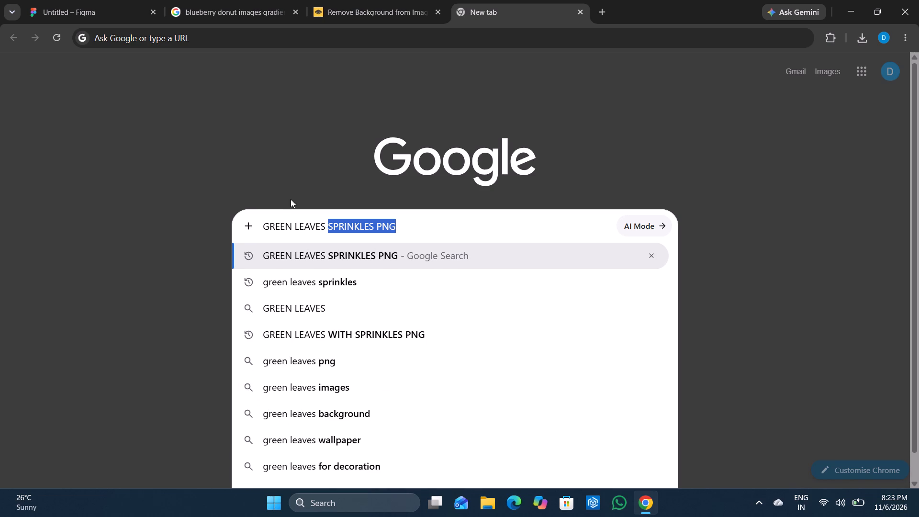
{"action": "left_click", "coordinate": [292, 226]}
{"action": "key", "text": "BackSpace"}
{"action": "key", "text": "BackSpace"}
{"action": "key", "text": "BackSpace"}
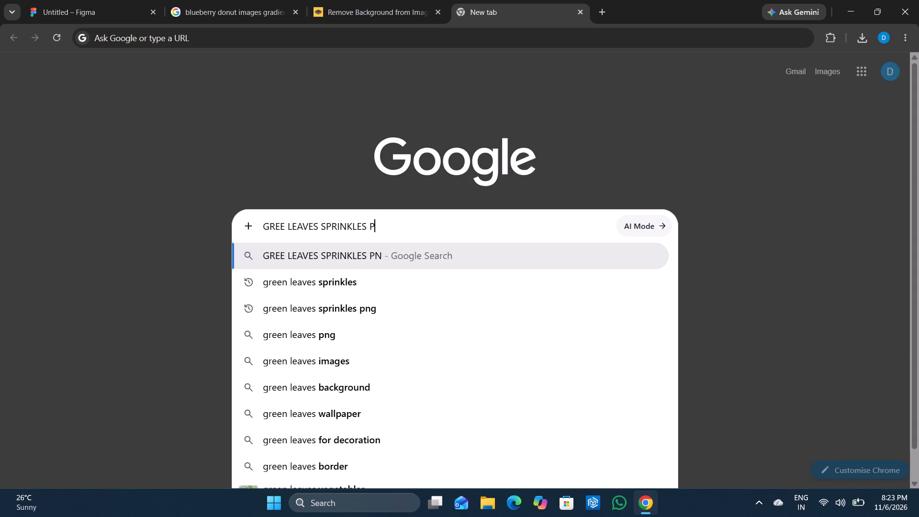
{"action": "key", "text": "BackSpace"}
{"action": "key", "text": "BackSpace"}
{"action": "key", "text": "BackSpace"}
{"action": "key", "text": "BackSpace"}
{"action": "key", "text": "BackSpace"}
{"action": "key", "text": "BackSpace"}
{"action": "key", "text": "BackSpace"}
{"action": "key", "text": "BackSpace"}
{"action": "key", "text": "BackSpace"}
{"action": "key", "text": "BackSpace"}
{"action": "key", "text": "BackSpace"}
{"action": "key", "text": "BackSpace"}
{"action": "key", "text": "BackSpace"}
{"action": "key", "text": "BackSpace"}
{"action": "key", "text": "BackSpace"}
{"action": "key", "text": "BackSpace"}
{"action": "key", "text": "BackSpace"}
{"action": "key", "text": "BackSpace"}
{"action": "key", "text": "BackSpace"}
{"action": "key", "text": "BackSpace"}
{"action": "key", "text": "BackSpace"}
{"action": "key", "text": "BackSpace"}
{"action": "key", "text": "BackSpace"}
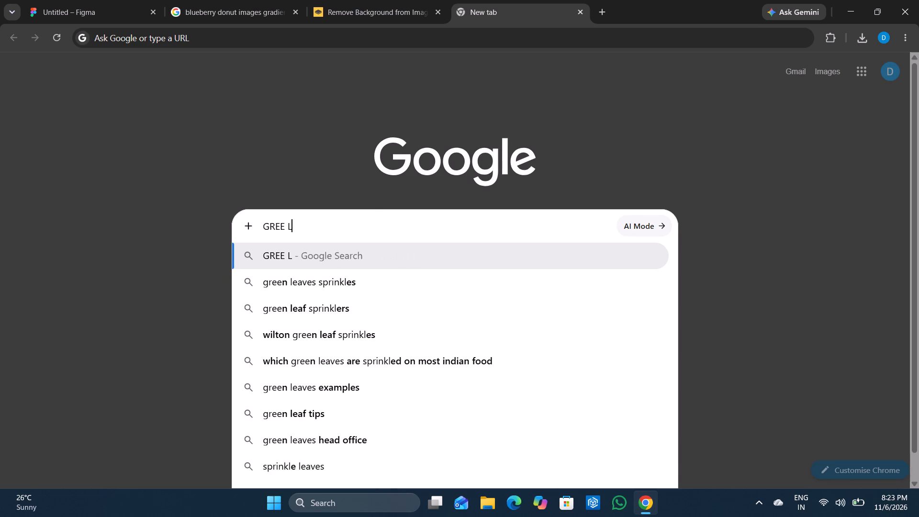
Search Google Images for "SPRINKLES FOR EFFECT".
{"action": "type", "text": "SPRINKLES"}
{"action": "key", "text": "space"}
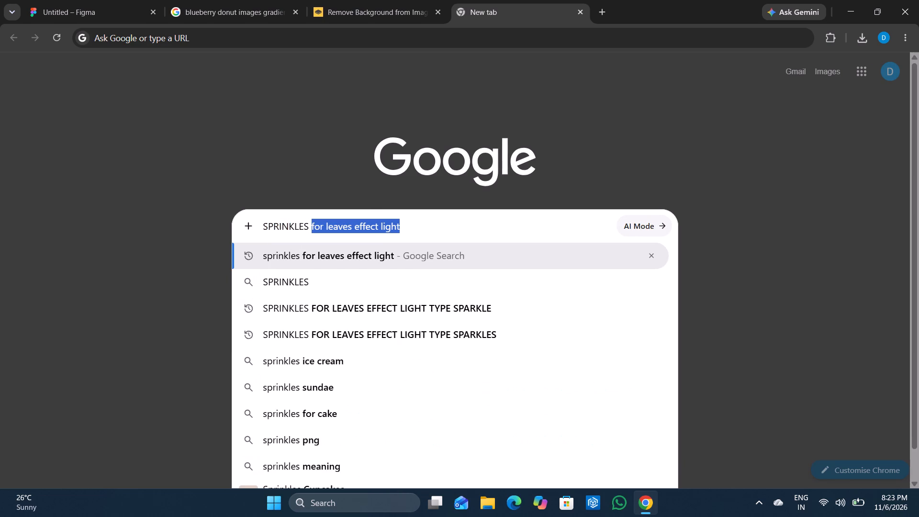
{"action": "key", "text": "space"}
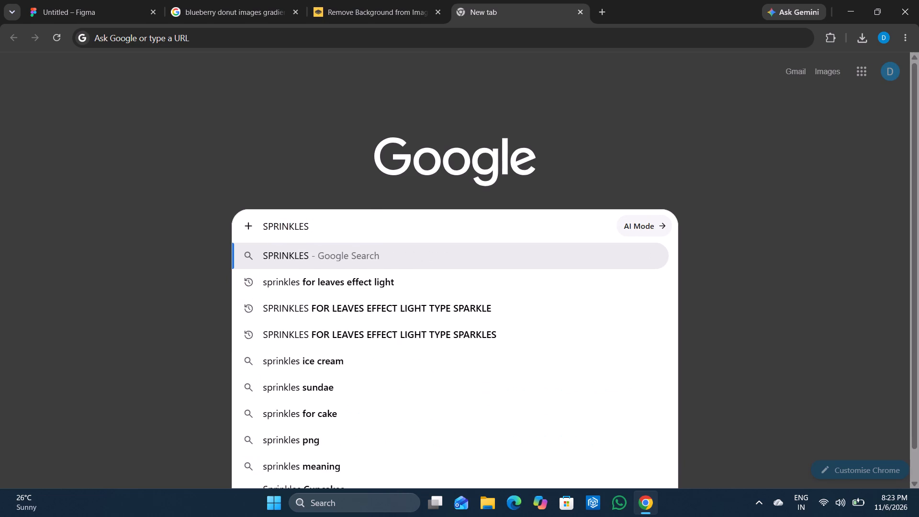
{"action": "type", "text": "FOR"}
{"action": "key", "text": "space"}
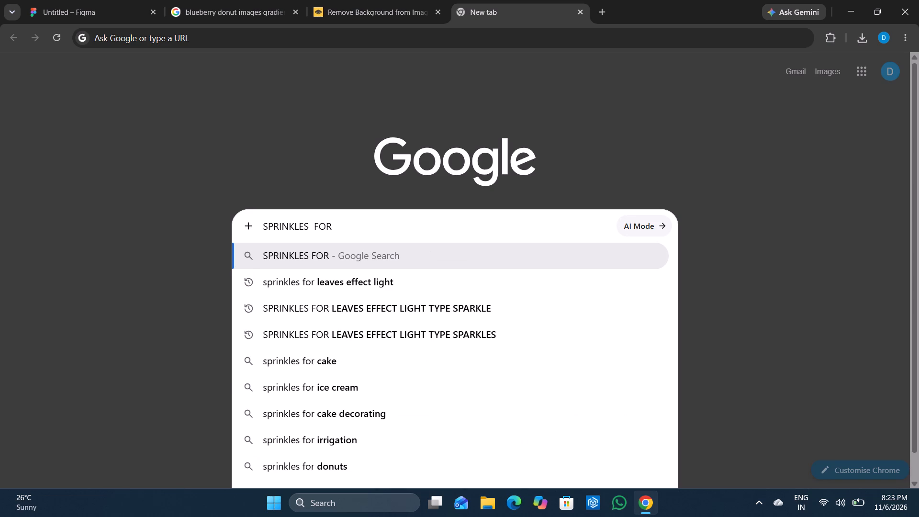
{"action": "type", "text": "EFFR"}
{"action": "key", "text": "BackSpace"}
{"action": "type", "text": "ECT"}
{"action": "key", "text": "Return"}
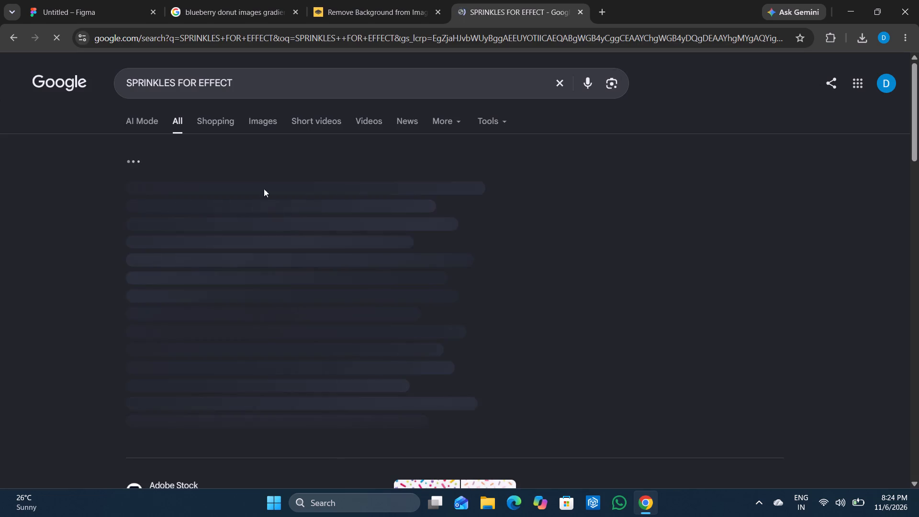
{"action": "left_click", "coordinate": [262, 121]}
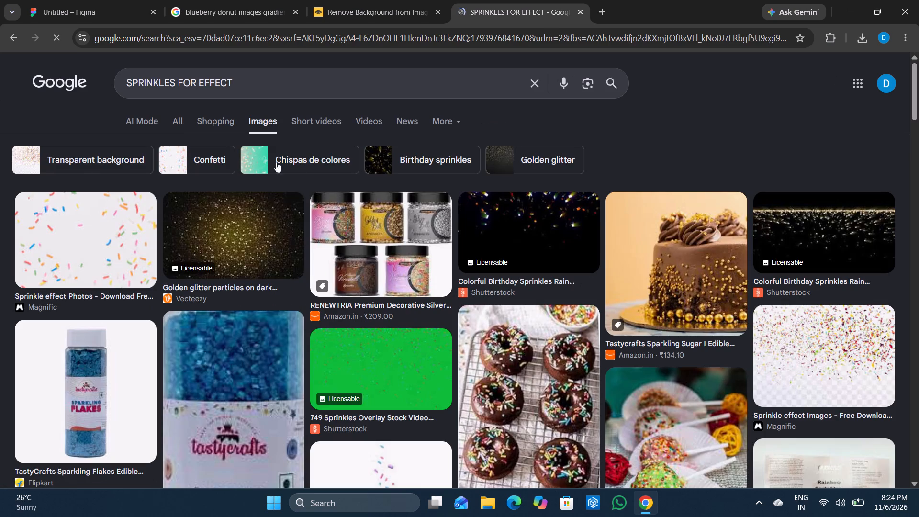
Open the golden glitter particles image from Vecteezy and load it into remove.bg to remove its dark background.
{"action": "left_click", "coordinate": [228, 239]}
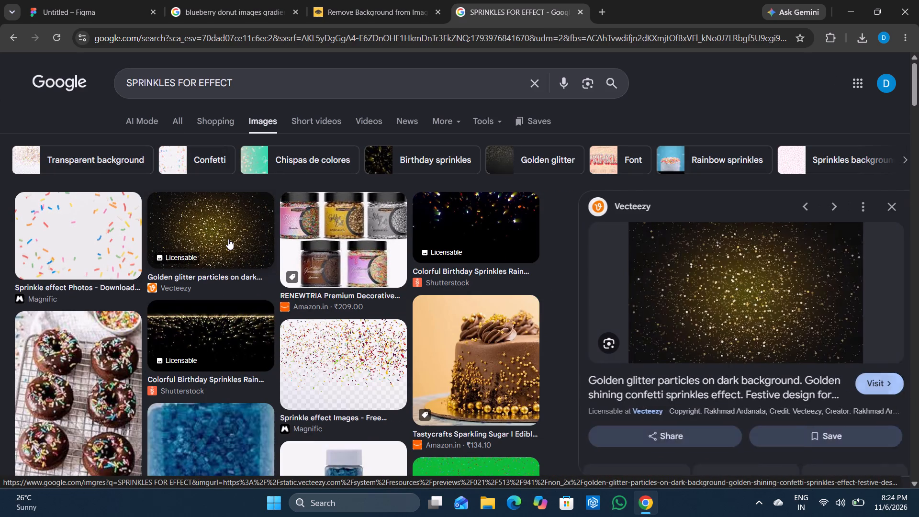
{"action": "left_click_drag", "start_coordinate": [768, 302], "coordinate": [413, 5]}
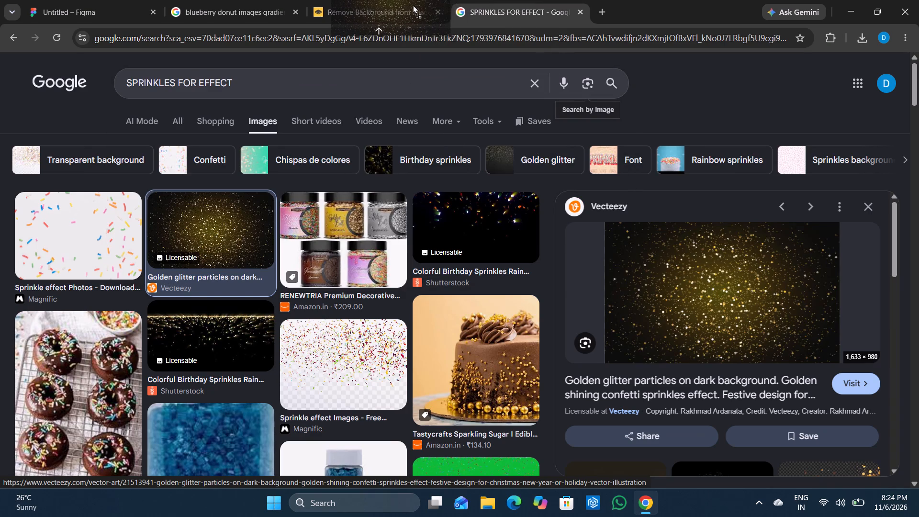
{"action": "left_click_drag", "start_coordinate": [413, 5], "coordinate": [529, 421]}
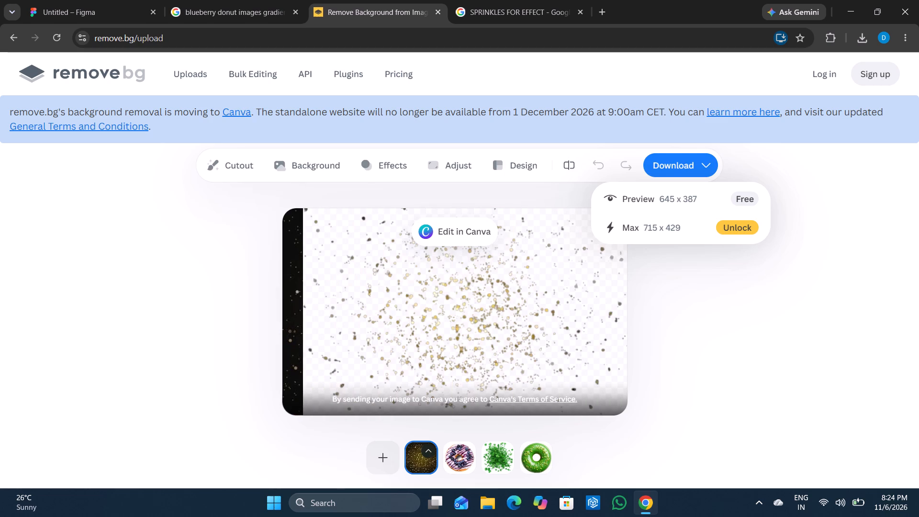
Download the free preview of the golden glitter cutout from remove.bg and place it on the Figma canvas beside the blueberry slide.
{"action": "left_click", "coordinate": [690, 200]}
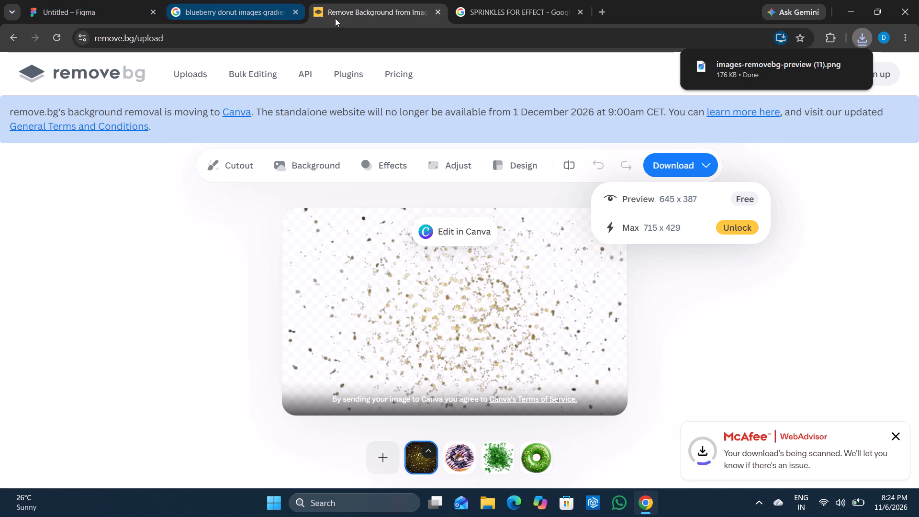
{"action": "left_click", "coordinate": [78, 5]}
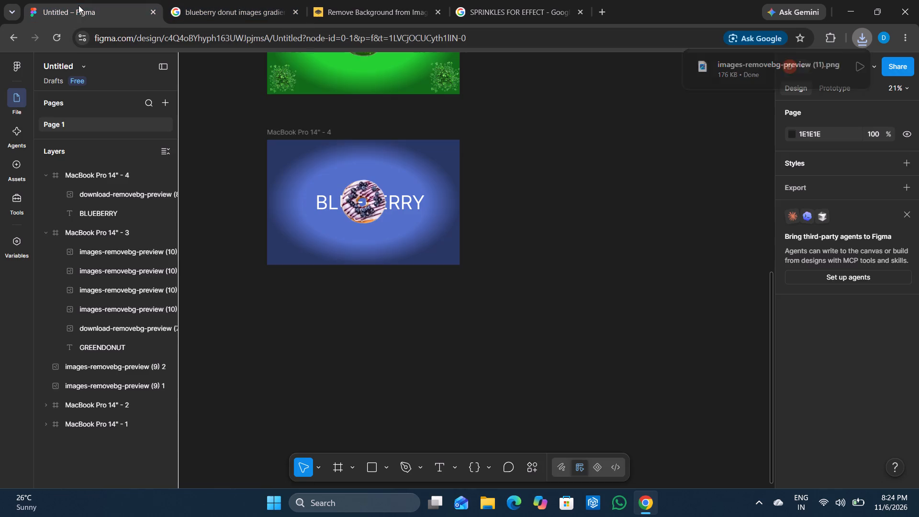
{"action": "left_click", "coordinate": [862, 30]}
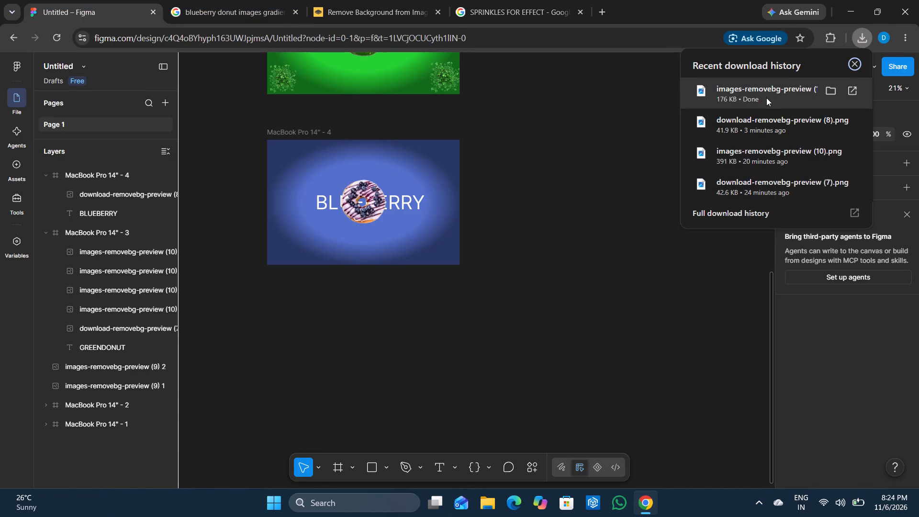
{"action": "left_click_drag", "start_coordinate": [766, 98], "coordinate": [548, 200]}
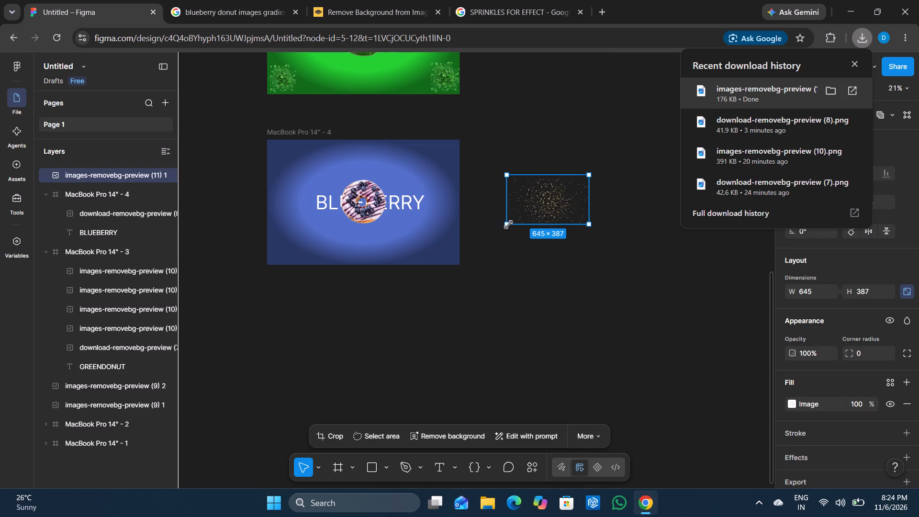
Enlarge the golden glitter image to about 805 × 483 and position it over the donut in the MacBook Pro 14" - 4 frame.
{"action": "left_click_drag", "start_coordinate": [535, 203], "coordinate": [344, 196]}
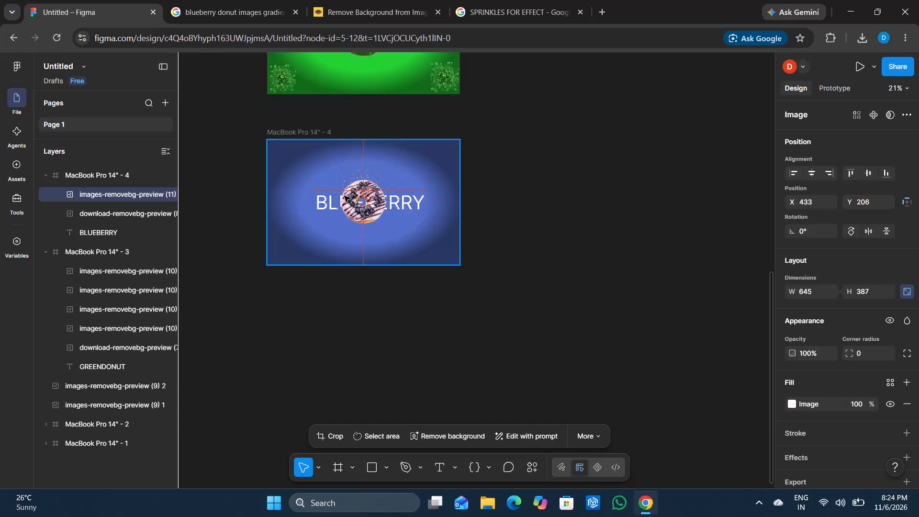
{"action": "left_click_drag", "start_coordinate": [344, 196], "coordinate": [544, 201]}
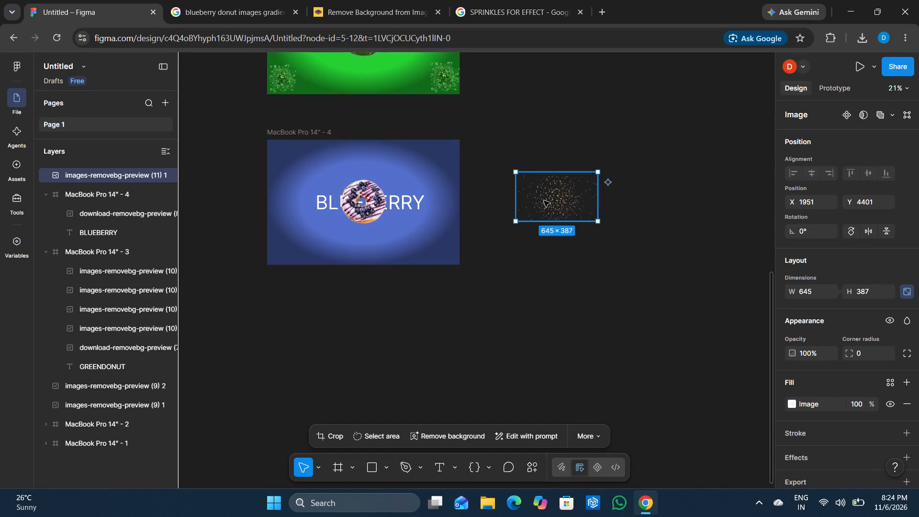
{"action": "left_click_drag", "start_coordinate": [518, 219], "coordinate": [511, 227]}
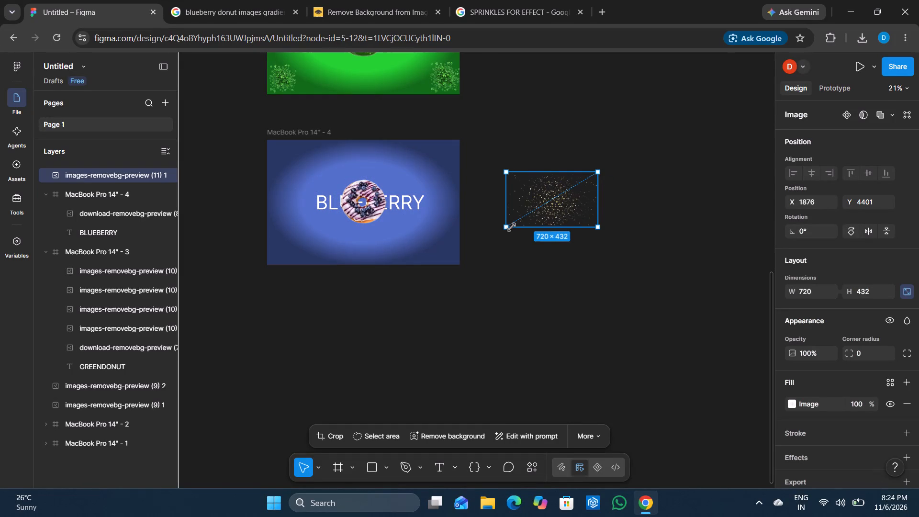
{"action": "left_click_drag", "start_coordinate": [511, 227], "coordinate": [512, 233]}
{"action": "left_click_drag", "start_coordinate": [534, 207], "coordinate": [357, 201]}
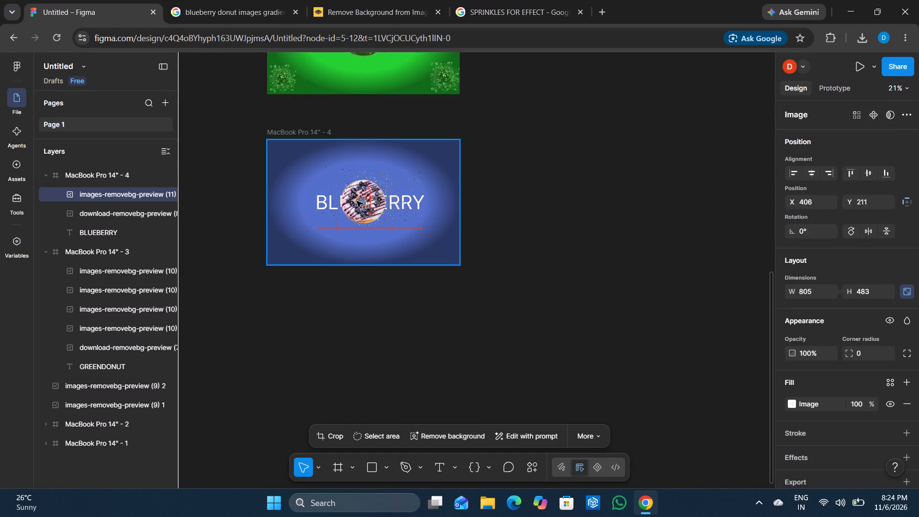
{"action": "left_click_drag", "start_coordinate": [357, 201], "coordinate": [355, 204]}
{"action": "left_click", "coordinate": [651, 181]}
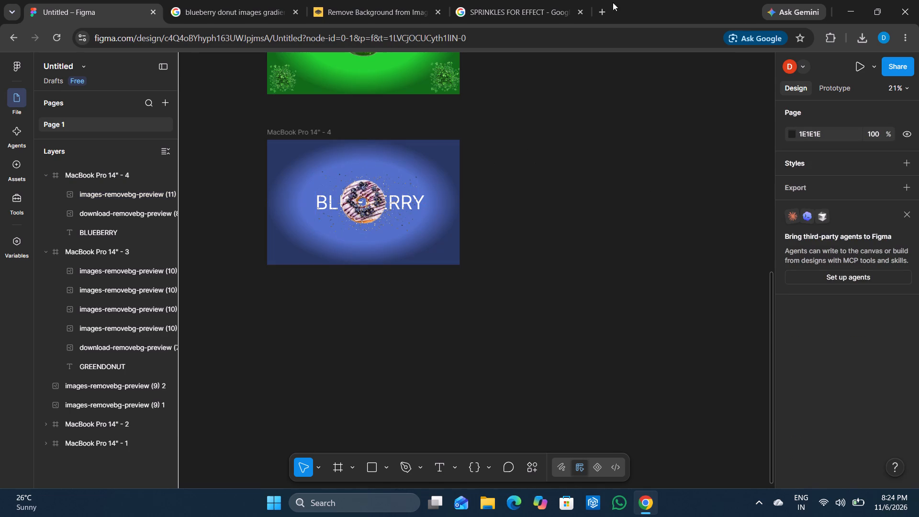
Search Google Images in a new tab for "BLUE LEAVES".
{"action": "left_click", "coordinate": [597, 9]}
{"action": "left_click", "coordinate": [396, 227]}
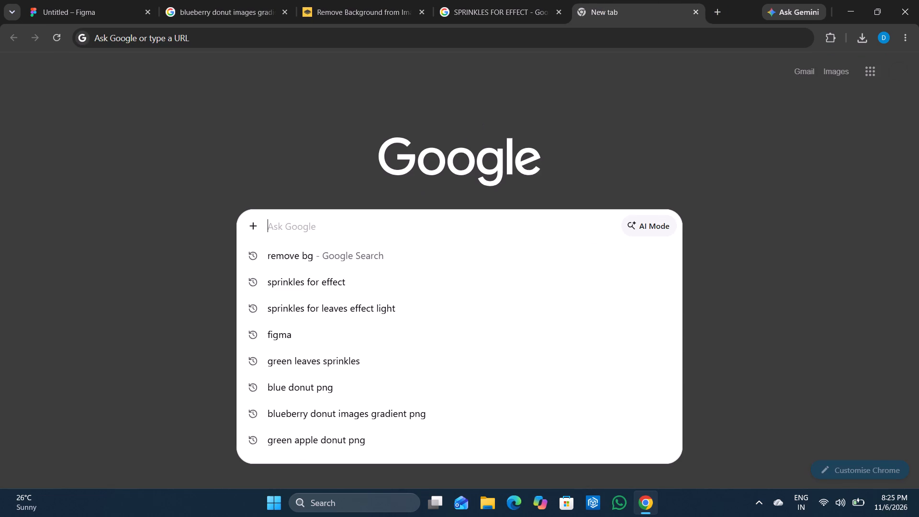
{"action": "key", "text": "g"}
{"action": "key", "text": "BackSpace"}
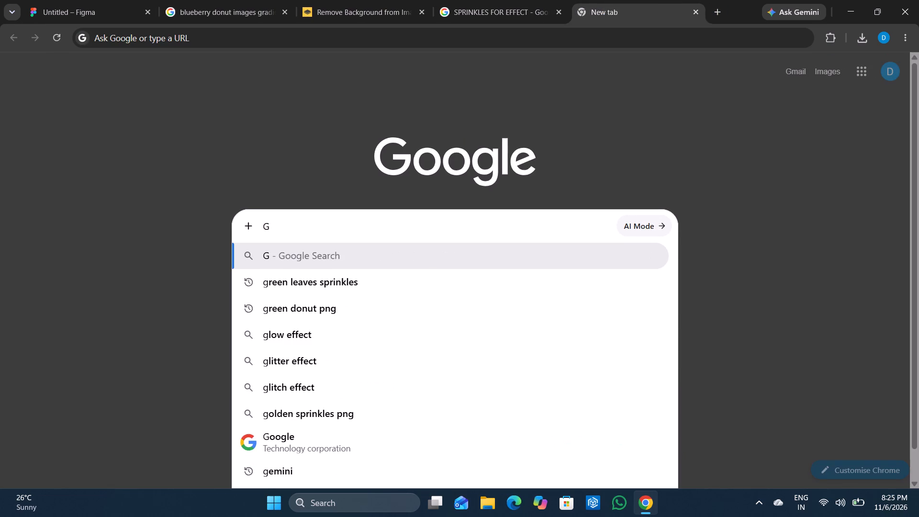
{"action": "type", "text": "B;L"}
{"action": "key", "text": "BackSpace"}
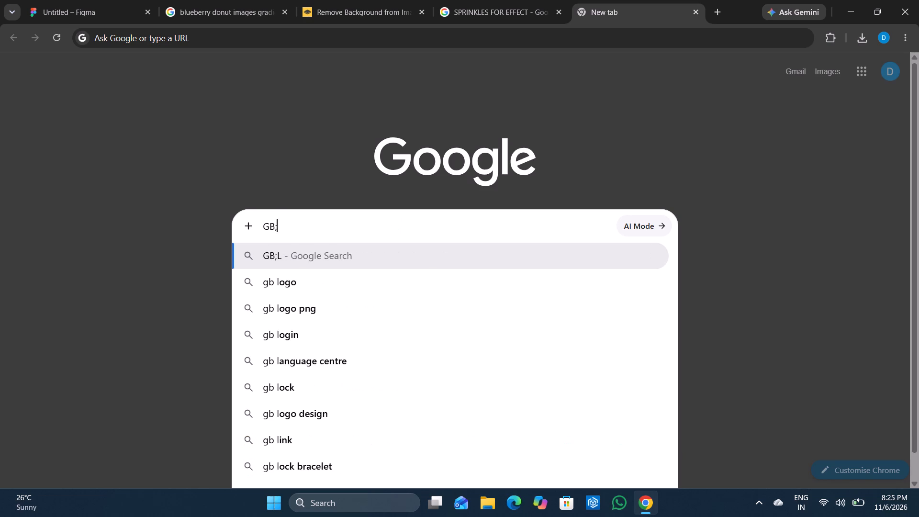
{"action": "key", "text": "BackSpace"}
{"action": "key", "text": "BackSpace"}
{"action": "key", "text": "BackSpace"}
{"action": "key", "text": "BackSpace"}
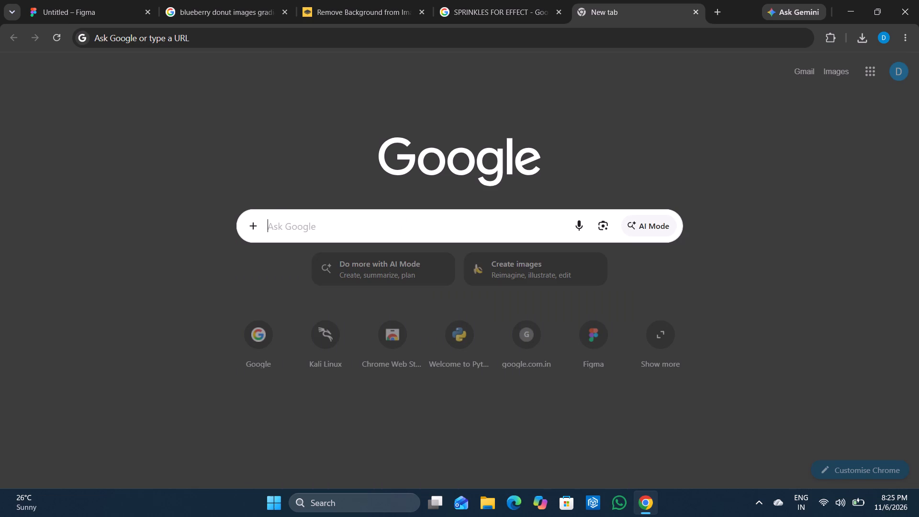
{"action": "type", "text": "BLUYE"}
{"action": "key", "text": "space"}
{"action": "key", "text": "BackSpace"}
{"action": "key", "text": "BackSpace"}
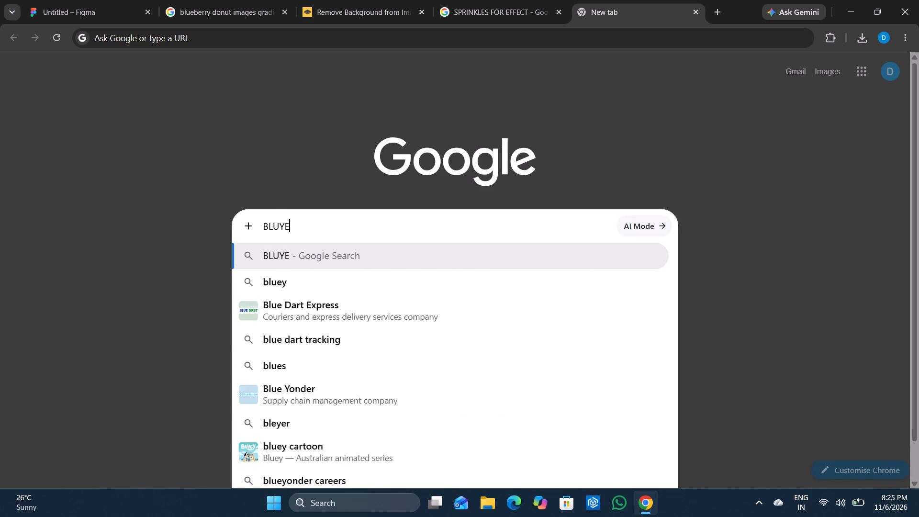
{"action": "key", "text": "BackSpace"}
{"action": "key", "text": "BackSpace"}
{"action": "type", "text": "UE"}
{"action": "key", "text": "space"}
{"action": "type", "text": "LEAVES"}
{"action": "key", "text": "Return"}
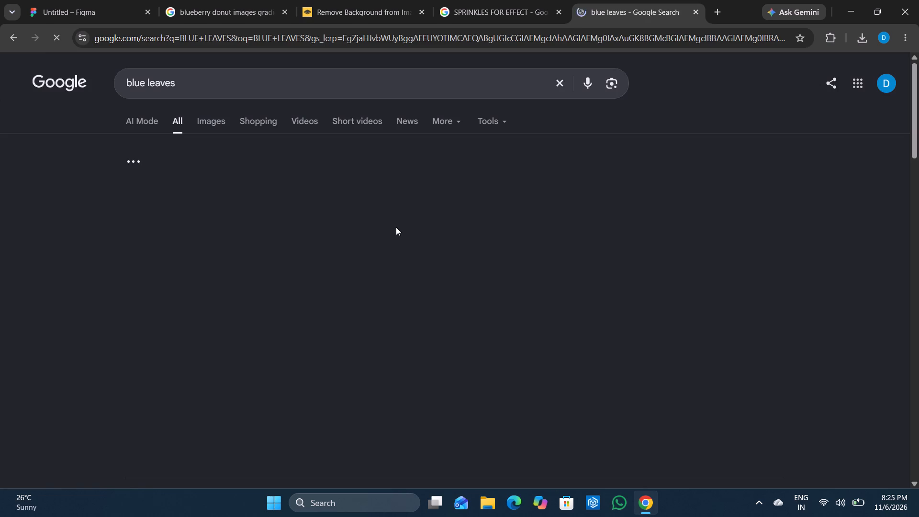
{"action": "left_click", "coordinate": [224, 112]}
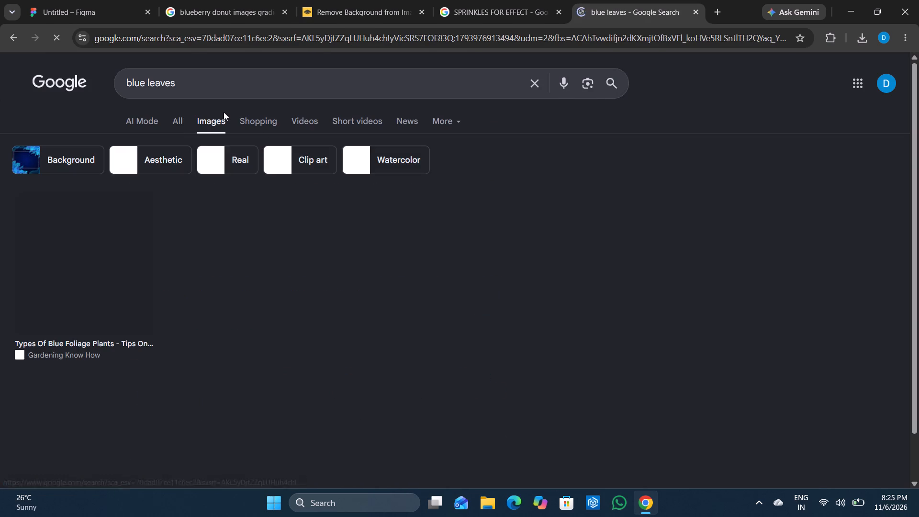
Preview the Shutterstock blue leaf image, close it, and narrow the image results to Real.
{"action": "left_click", "coordinate": [736, 328]}
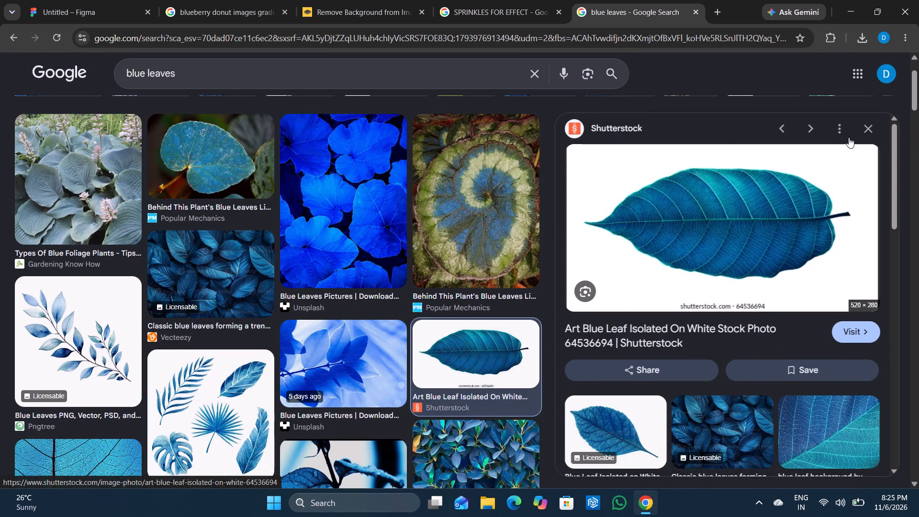
{"action": "left_click", "coordinate": [864, 126]}
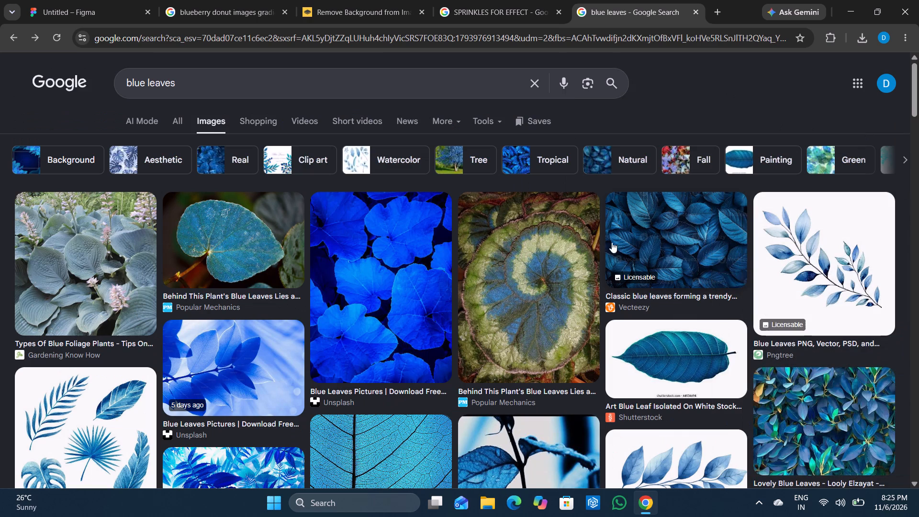
{"action": "left_click", "coordinate": [211, 161]}
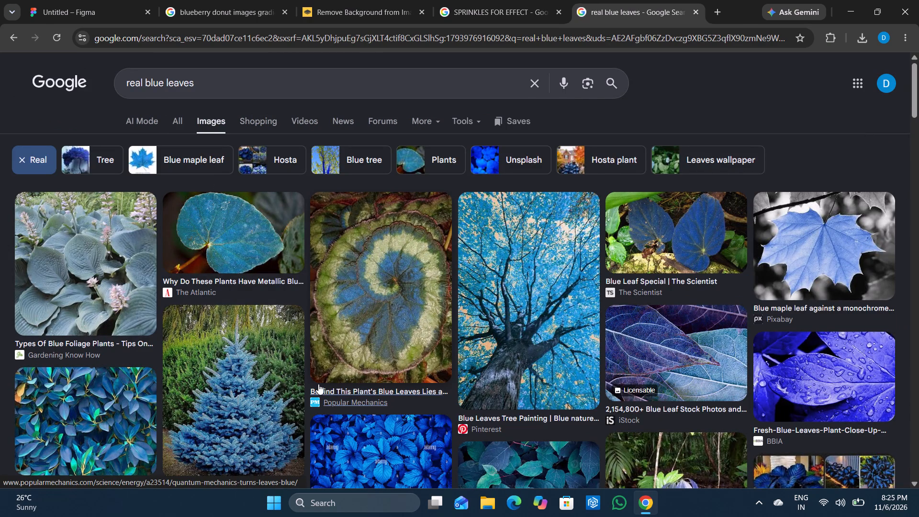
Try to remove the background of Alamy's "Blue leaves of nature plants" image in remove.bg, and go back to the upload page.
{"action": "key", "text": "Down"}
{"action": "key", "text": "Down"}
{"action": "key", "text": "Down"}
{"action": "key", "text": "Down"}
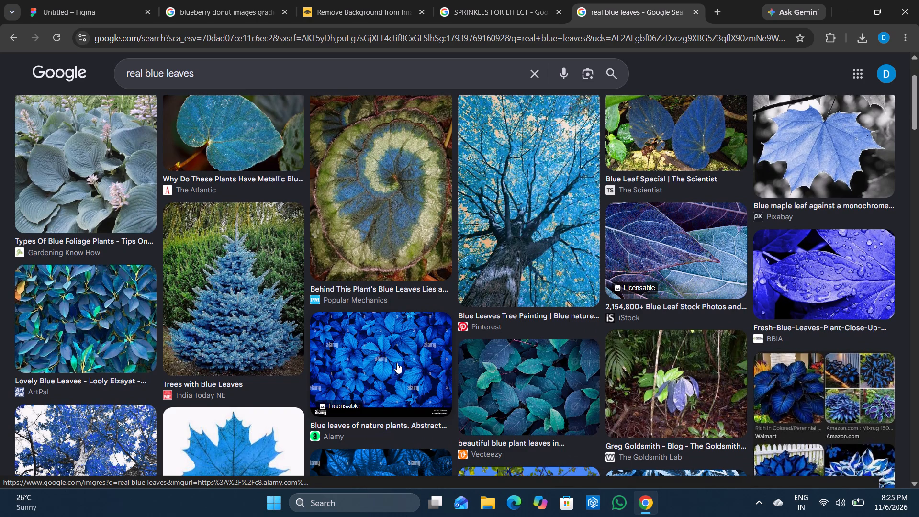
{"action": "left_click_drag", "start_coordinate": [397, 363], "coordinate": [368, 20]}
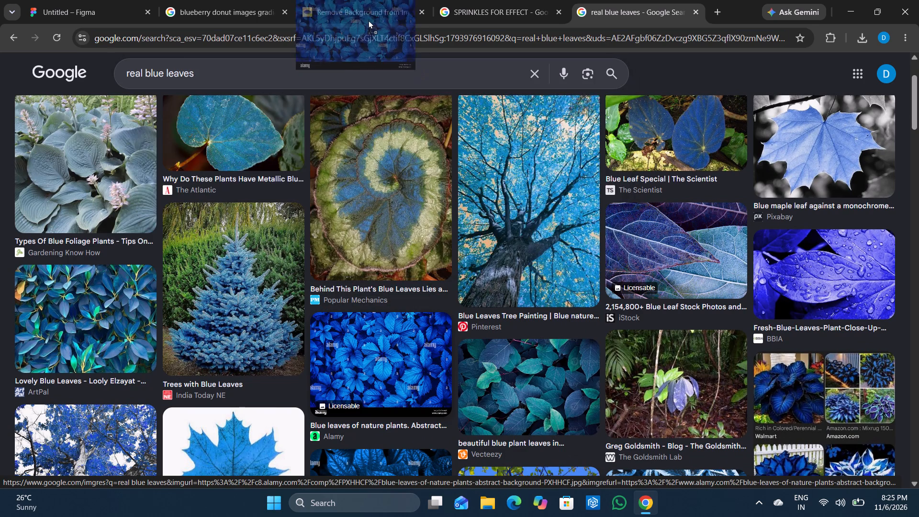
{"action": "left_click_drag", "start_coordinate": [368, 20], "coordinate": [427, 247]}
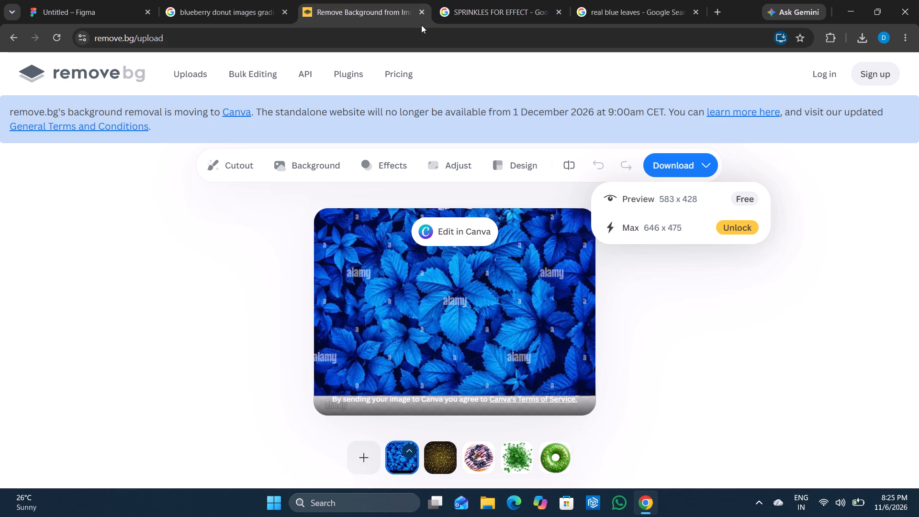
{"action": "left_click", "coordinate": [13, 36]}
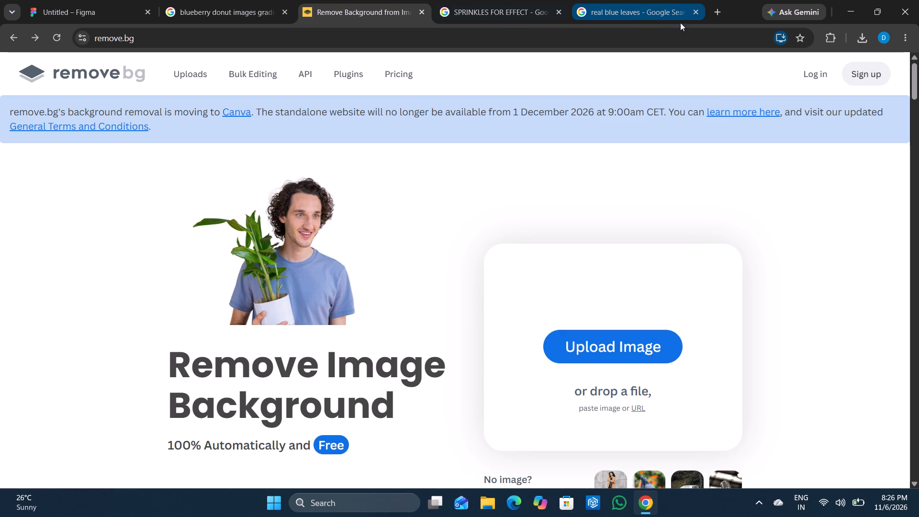
Close the "real blue leaves" and "SPRINKLES FOR EFFECT" search tabs.
{"action": "left_click", "coordinate": [696, 16]}
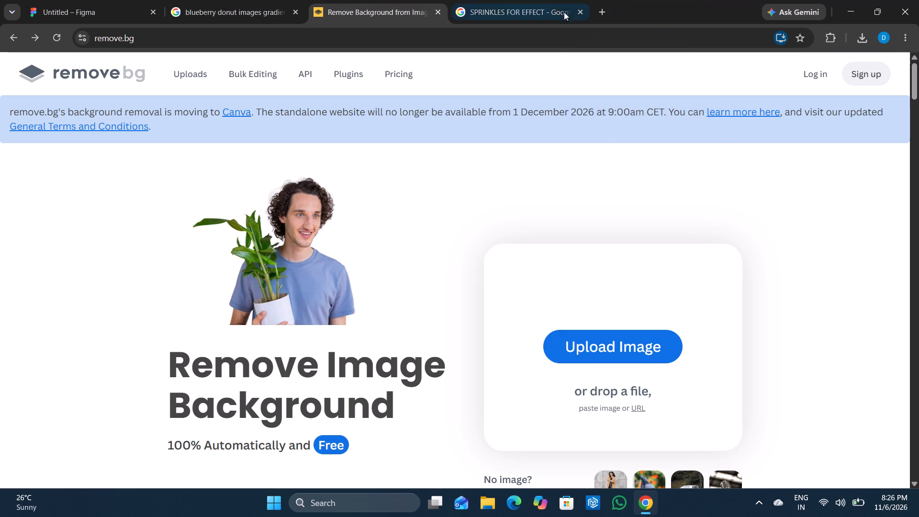
{"action": "left_click", "coordinate": [541, 3]}
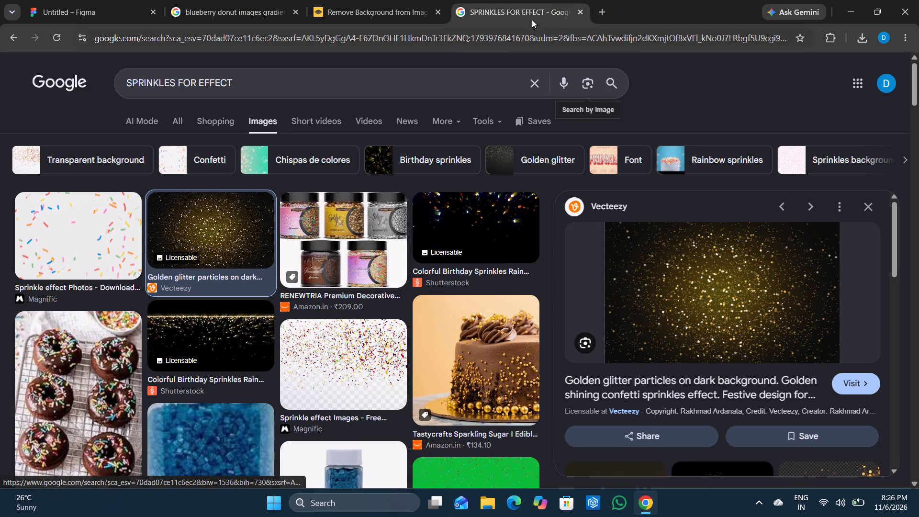
{"action": "left_click", "coordinate": [577, 13]}
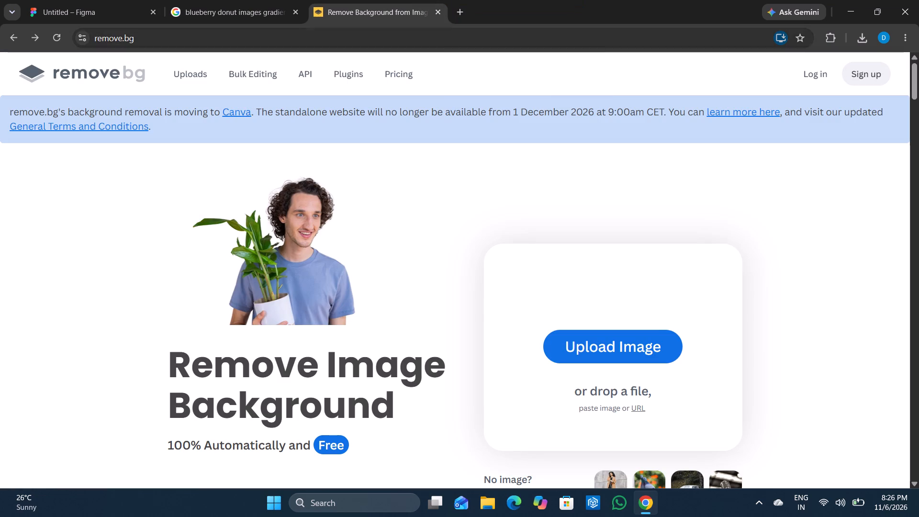
Search Google in a new tab for "sprinkles for leaves effect light".
{"action": "left_click", "coordinate": [462, 8]}
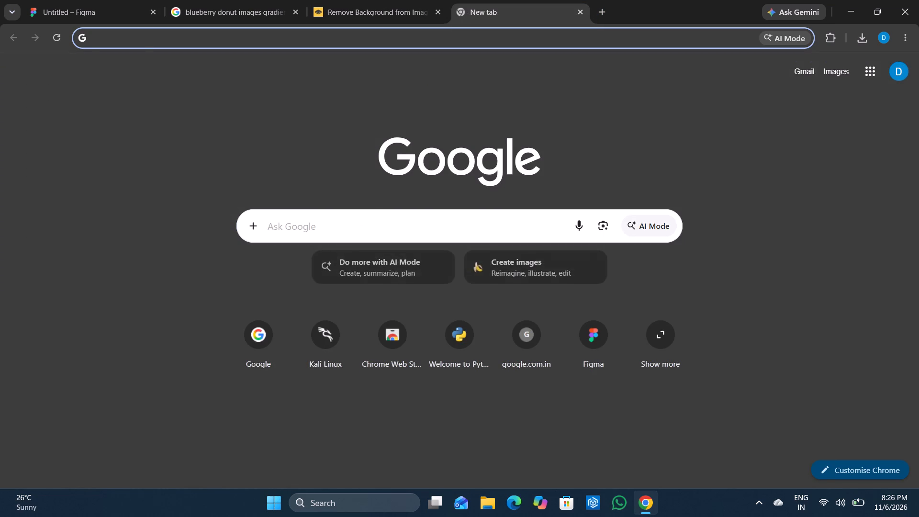
{"action": "left_click", "coordinate": [349, 224]}
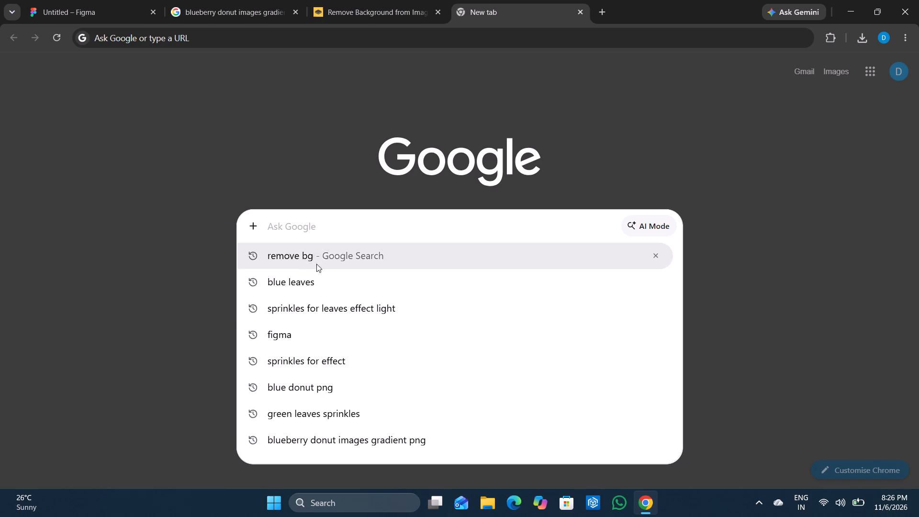
{"action": "left_click", "coordinate": [288, 314]}
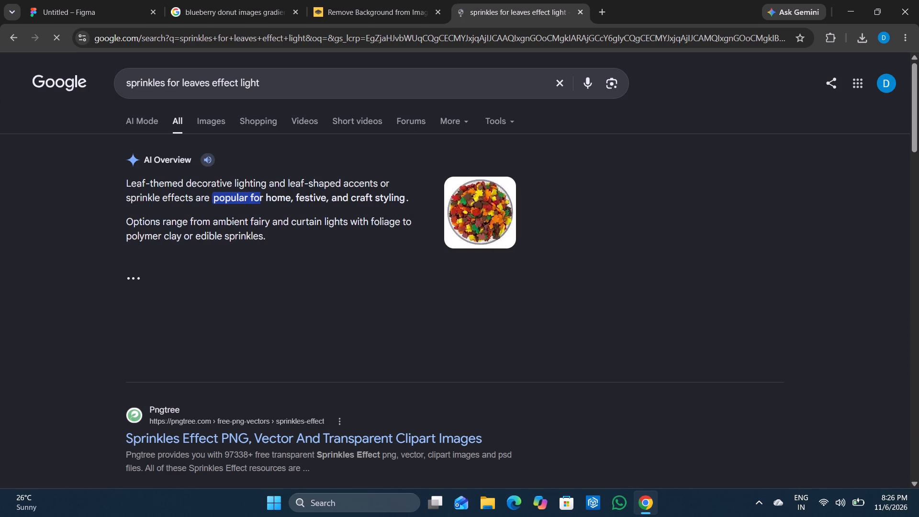
Replace the query with the earlier image search for "real blue leaves".
{"action": "left_click", "coordinate": [270, 89]}
{"action": "key", "text": "BackSpace"}
{"action": "key", "text": "BackSpace"}
{"action": "key", "text": "BackSpace"}
{"action": "key", "text": "BackSpace"}
{"action": "key", "text": "BackSpace"}
{"action": "key", "text": "BackSpace"}
{"action": "key", "text": "BackSpace"}
{"action": "key", "text": "BackSpace"}
{"action": "key", "text": "BackSpace"}
{"action": "key", "text": "BackSpace"}
{"action": "key", "text": "BackSpace"}
{"action": "key", "text": "BackSpace"}
{"action": "key", "text": "BackSpace"}
{"action": "key", "text": "BackSpace"}
{"action": "key", "text": "BackSpace"}
{"action": "key", "text": "BackSpace"}
{"action": "key", "text": "BackSpace"}
{"action": "key", "text": "BackSpace"}
{"action": "key", "text": "BackSpace"}
{"action": "key", "text": "BackSpace"}
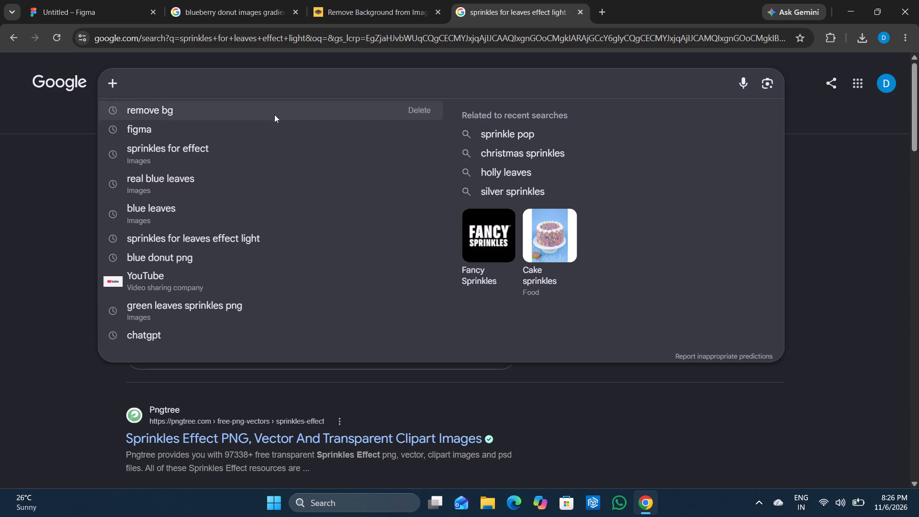
{"action": "left_click", "coordinate": [285, 191]}
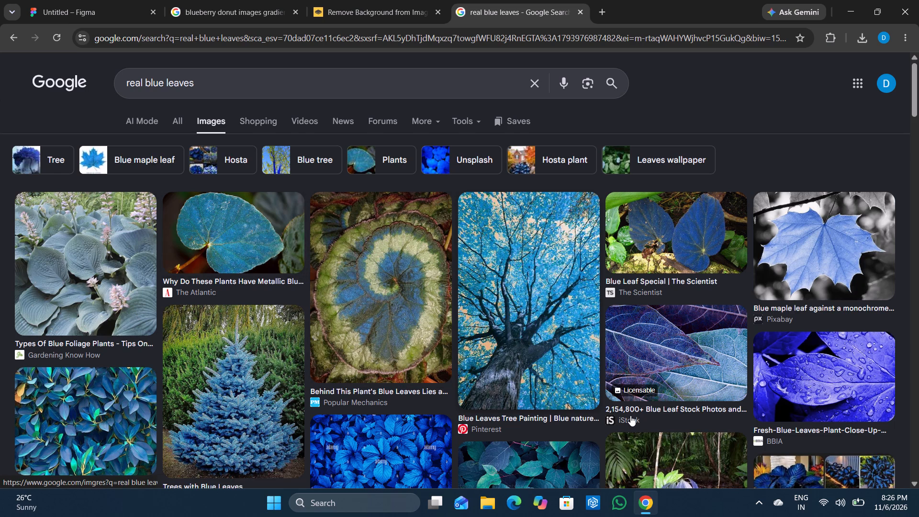
Find Unsplash's "A bunch of blue leaves" picture in the image results and remove its background in remove.bg.
{"action": "key", "text": "Down"}
{"action": "key", "text": "Down"}
{"action": "key", "text": "Down"}
{"action": "key", "text": "Down"}
{"action": "key", "text": "Down"}
{"action": "key", "text": "Down"}
{"action": "key", "text": "Down"}
{"action": "key", "text": "Down"}
{"action": "key", "text": "Down"}
{"action": "key", "text": "Down"}
{"action": "key", "text": "Down"}
{"action": "key", "text": "Down"}
{"action": "key", "text": "Down"}
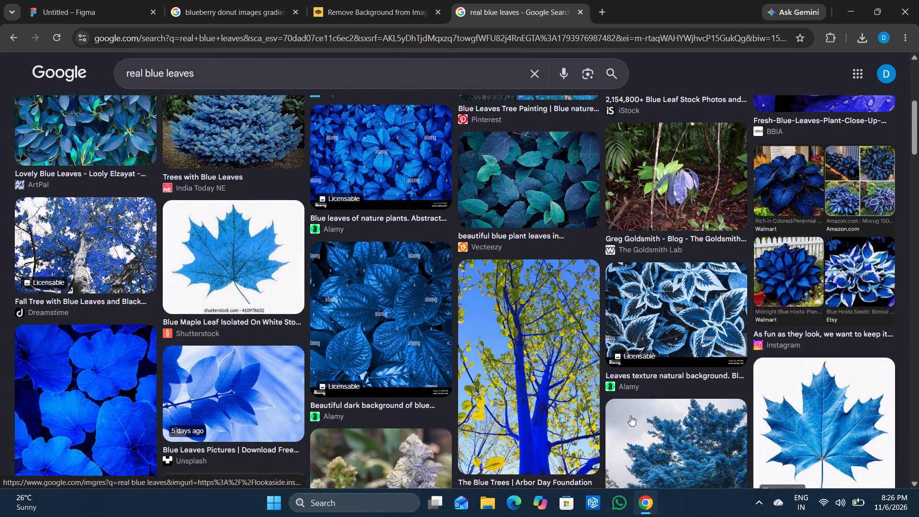
{"action": "key", "text": "Down"}
{"action": "key", "text": "Down"}
{"action": "key", "text": "Down"}
{"action": "key", "text": "Down"}
{"action": "key", "text": "Down"}
{"action": "key", "text": "Down"}
{"action": "key", "text": "Down"}
{"action": "key", "text": "Down"}
{"action": "key", "text": "Down"}
{"action": "key", "text": "Down"}
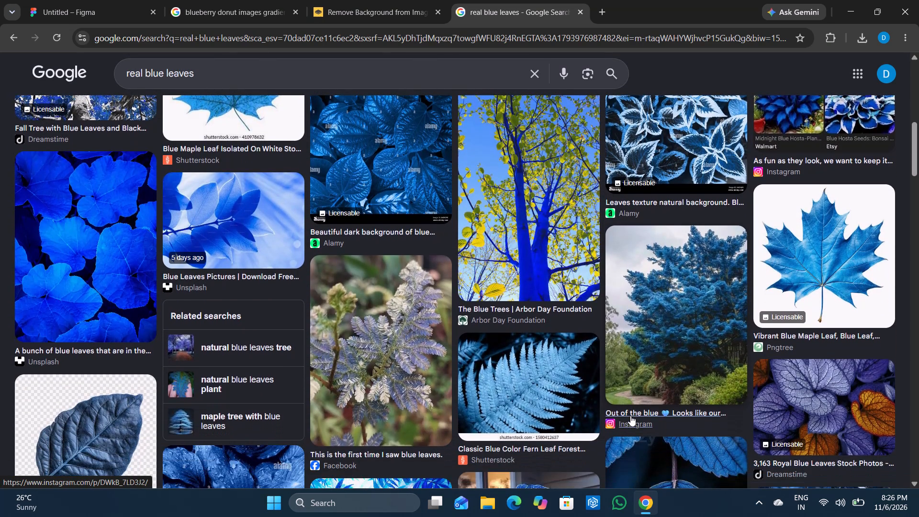
{"action": "key", "text": "Up"}
{"action": "key", "text": "Up"}
{"action": "key", "text": "Up"}
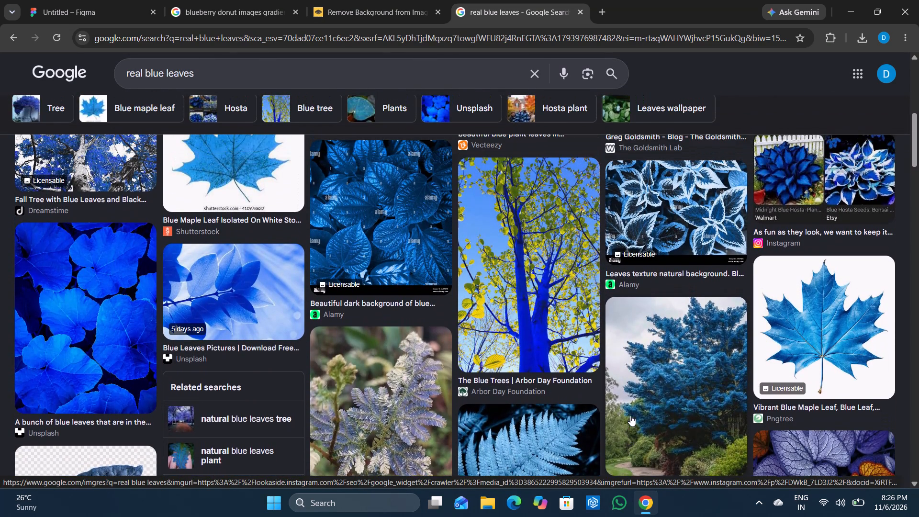
{"action": "left_click_drag", "start_coordinate": [110, 319], "coordinate": [410, 22]}
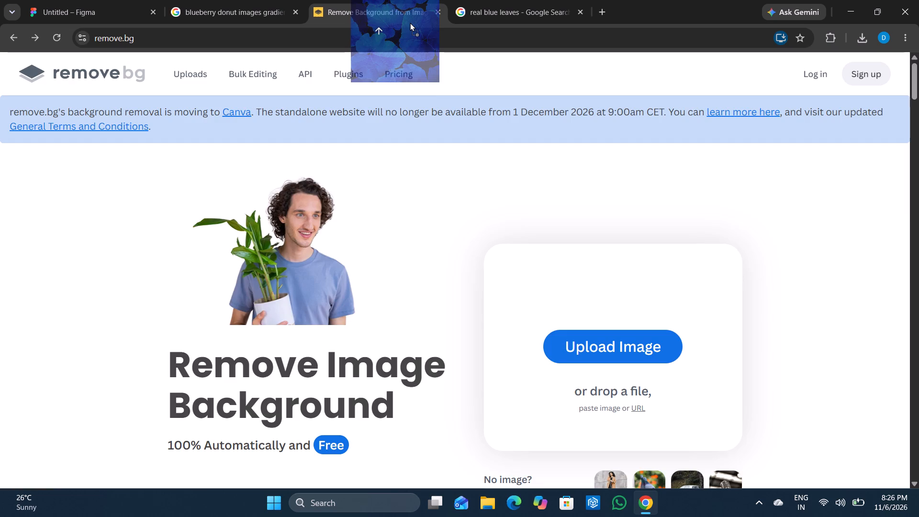
{"action": "left_click_drag", "start_coordinate": [410, 22], "coordinate": [443, 289]}
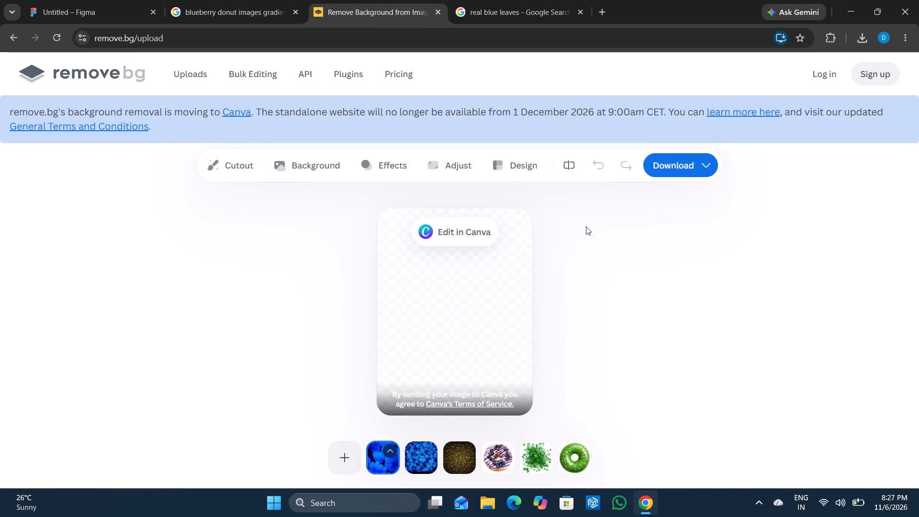
Download the free 433 x 577 preview of the background-free blue leaves image.
{"action": "left_click", "coordinate": [676, 172]}
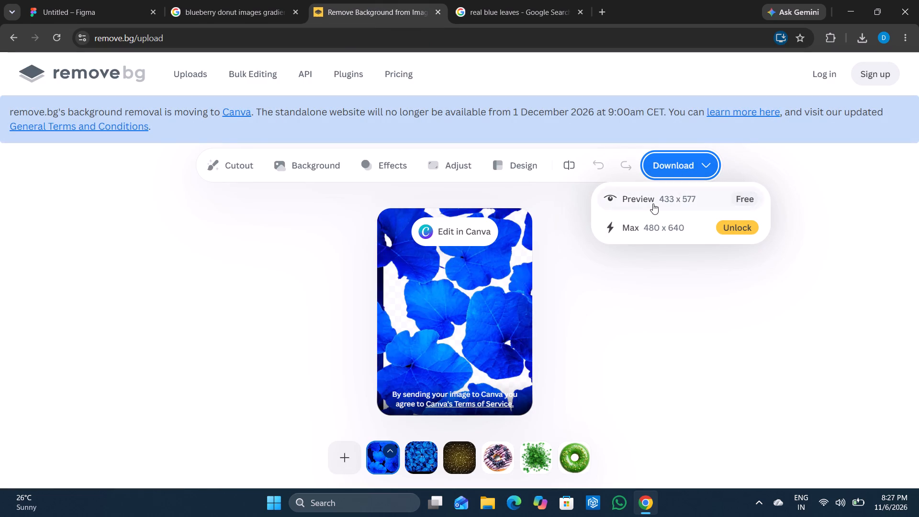
{"action": "left_click", "coordinate": [653, 203]}
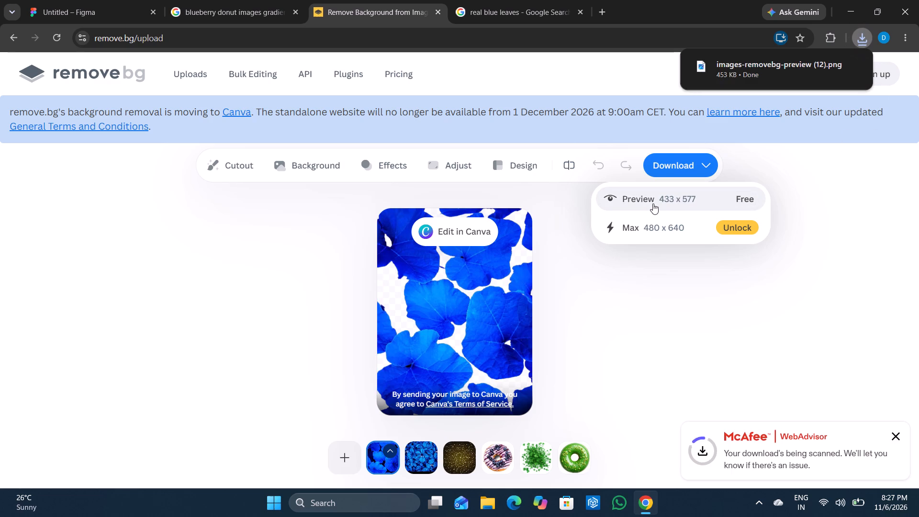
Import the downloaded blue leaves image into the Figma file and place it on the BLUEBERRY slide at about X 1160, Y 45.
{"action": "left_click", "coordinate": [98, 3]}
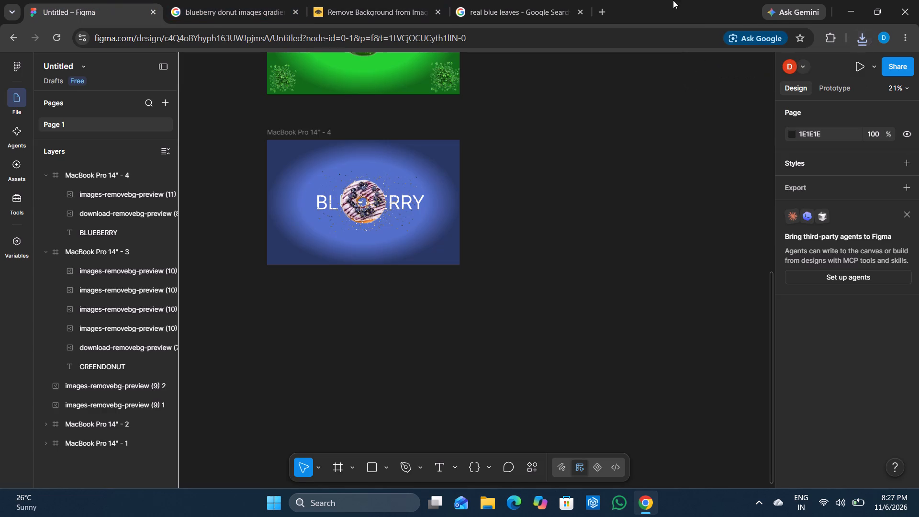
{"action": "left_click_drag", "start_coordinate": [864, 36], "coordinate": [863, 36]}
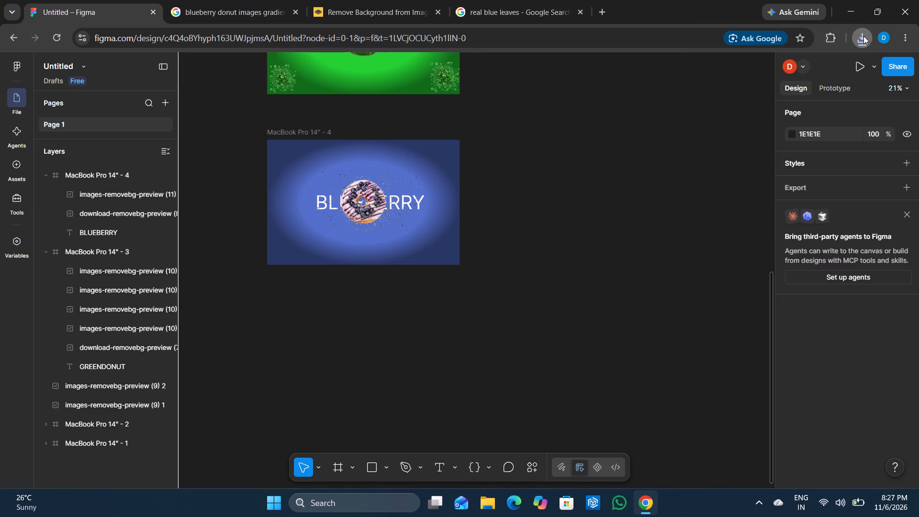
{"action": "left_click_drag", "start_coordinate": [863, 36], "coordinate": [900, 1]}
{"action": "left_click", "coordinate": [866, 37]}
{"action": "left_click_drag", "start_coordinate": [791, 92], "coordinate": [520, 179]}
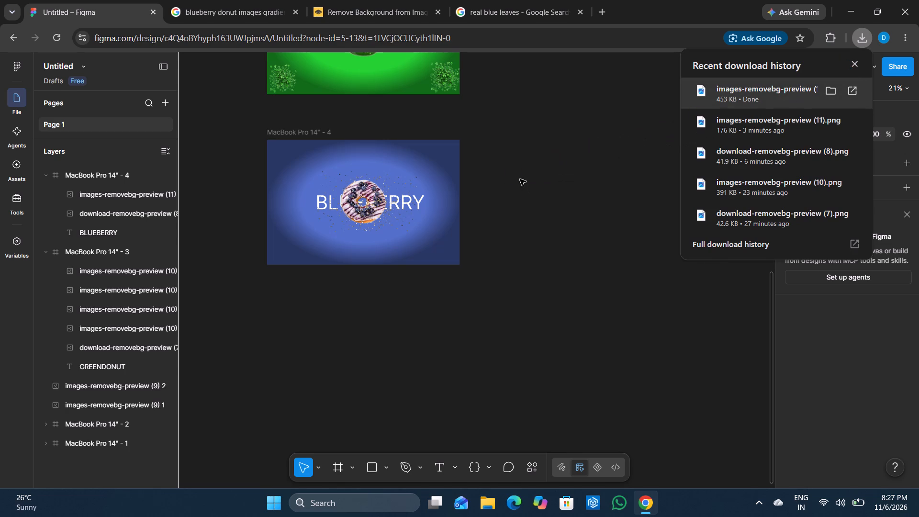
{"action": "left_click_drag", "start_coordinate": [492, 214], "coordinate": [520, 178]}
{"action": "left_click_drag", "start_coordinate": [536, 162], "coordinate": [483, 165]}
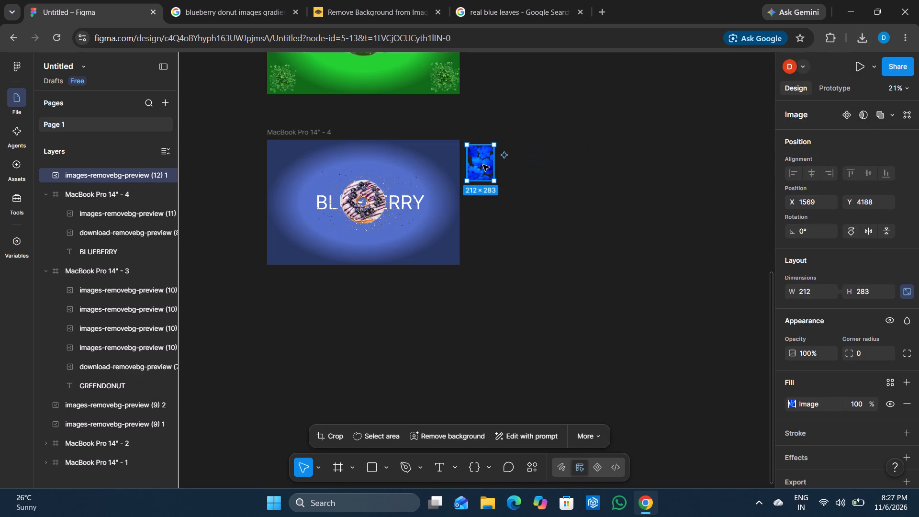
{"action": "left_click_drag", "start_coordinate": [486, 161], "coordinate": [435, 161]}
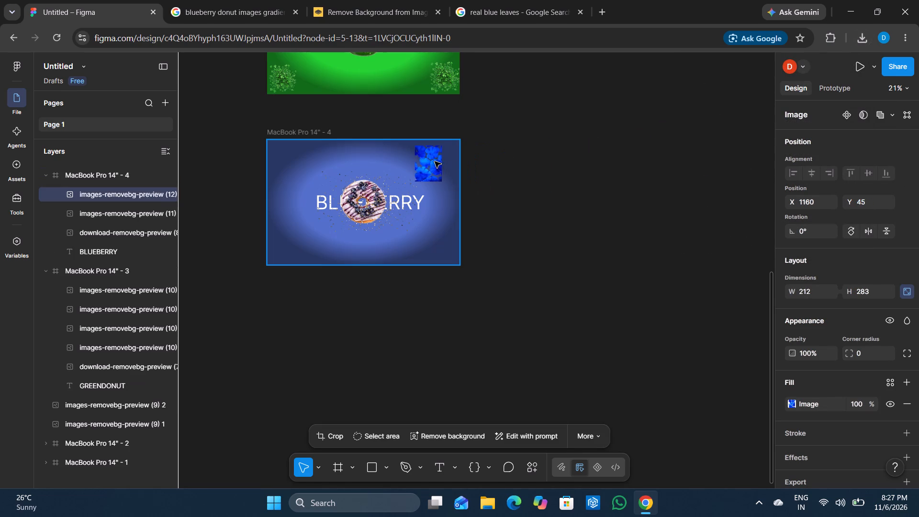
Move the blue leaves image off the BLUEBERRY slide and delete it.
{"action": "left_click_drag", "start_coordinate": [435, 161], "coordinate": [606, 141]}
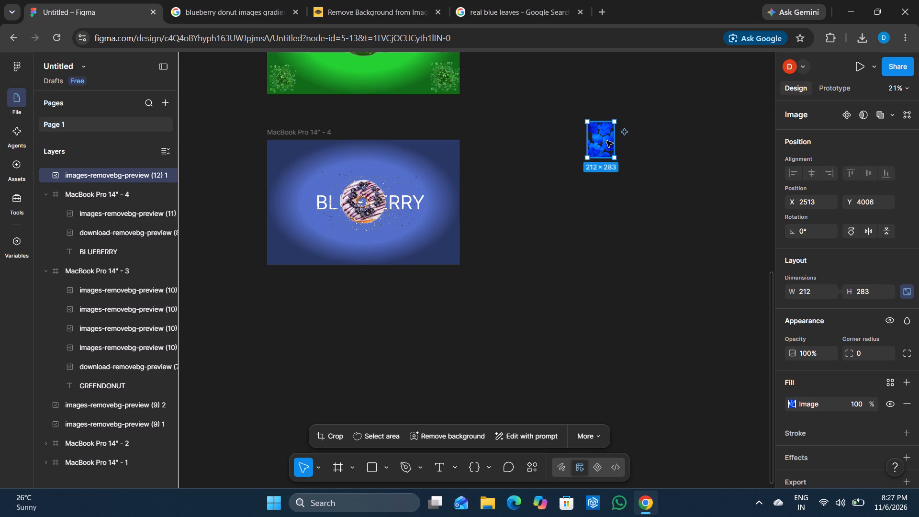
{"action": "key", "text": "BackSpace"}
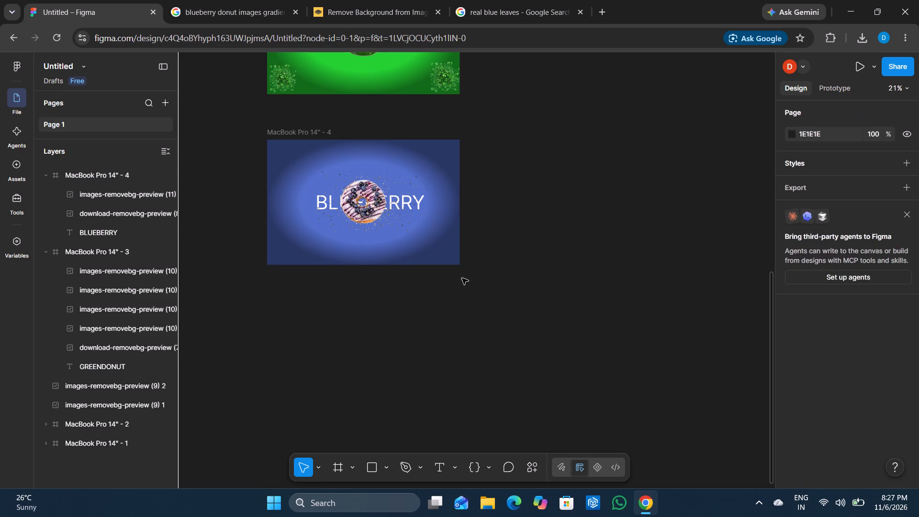
Search Google in a new tab for "SKY BLUE LEAVES PNG" and show the image results.
{"action": "left_click", "coordinate": [600, 6]}
{"action": "left_click", "coordinate": [410, 231]}
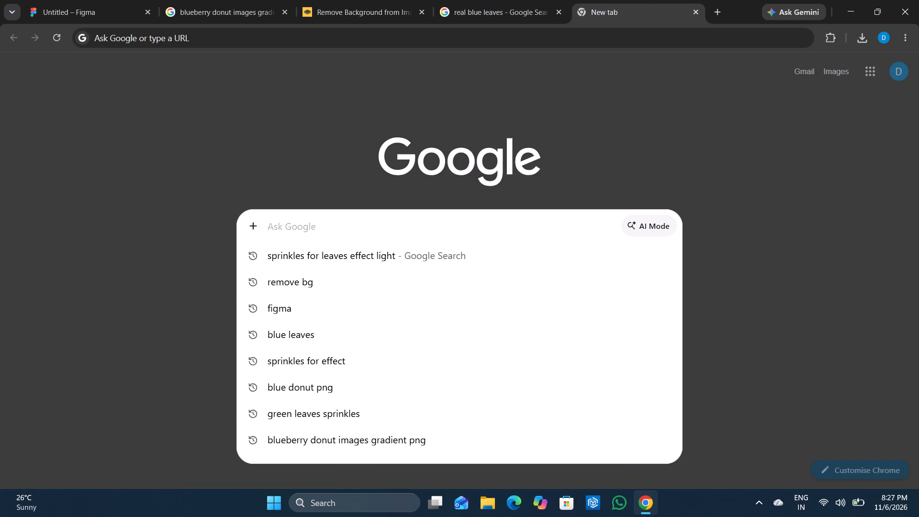
{"action": "type", "text": "SKY BLUE LEAVES"}
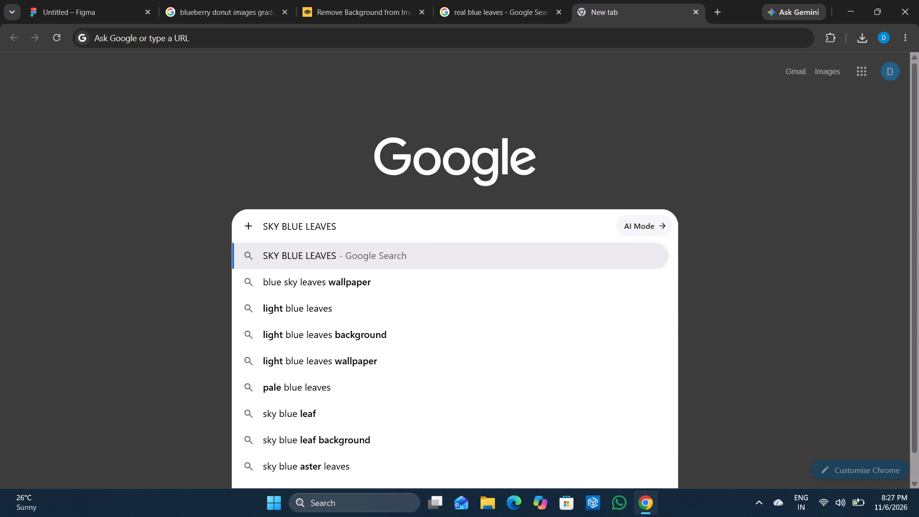
{"action": "key", "text": "space"}
{"action": "type", "text": "PNH"}
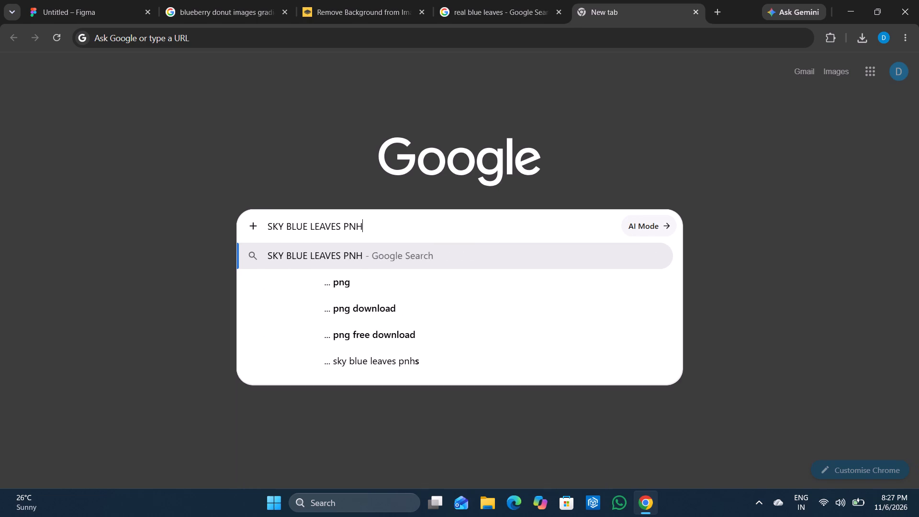
{"action": "key", "text": "BackSpace"}
{"action": "key", "text": "g"}
{"action": "key", "text": "Return"}
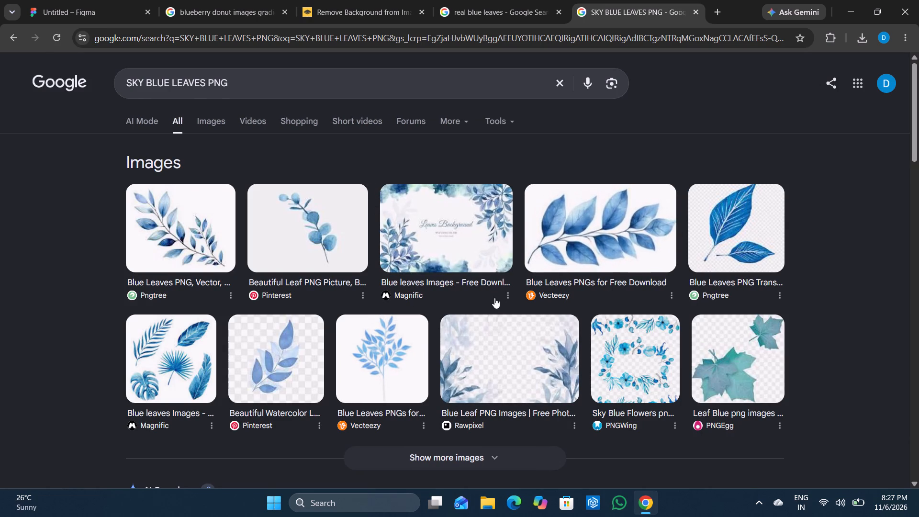
{"action": "key", "text": "Down"}
{"action": "key", "text": "Down"}
{"action": "key", "text": "Down"}
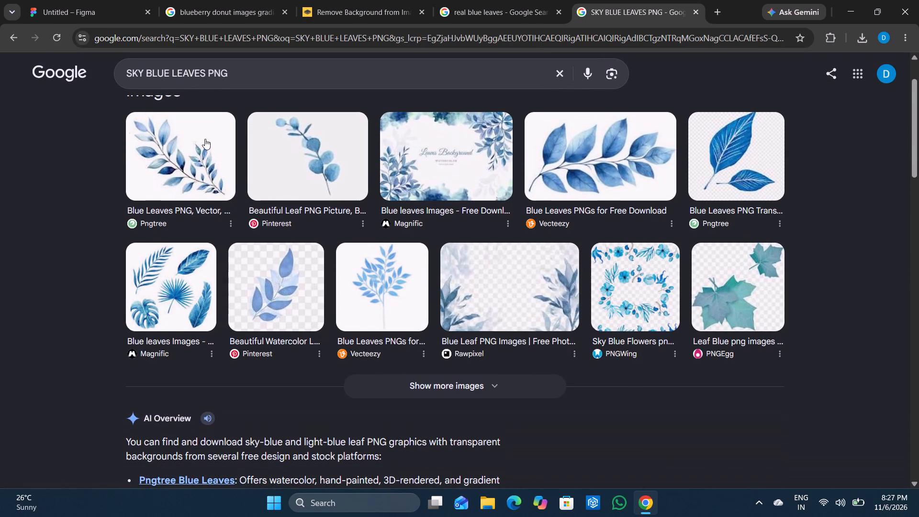
{"action": "key", "text": "Up"}
{"action": "key", "text": "Up"}
{"action": "key", "text": "Up"}
{"action": "key", "text": "Up"}
{"action": "key", "text": "Up"}
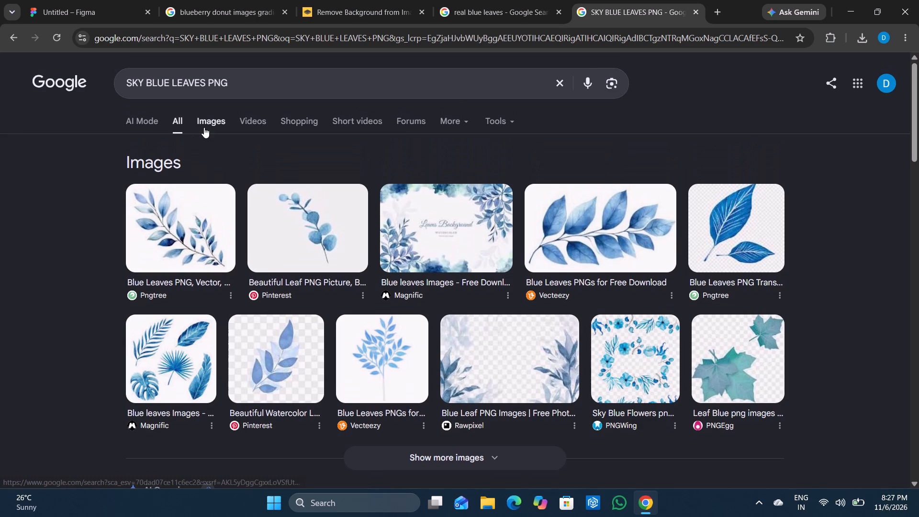
{"action": "left_click", "coordinate": [204, 127]}
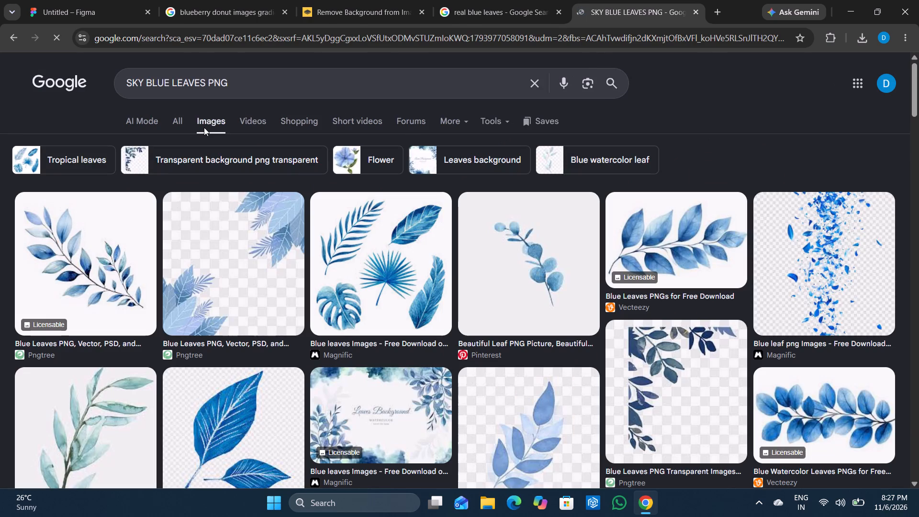
Look through the sky-blue leaves image results for a background-free leaf picture that suits the BLUEBERRY slide.
{"action": "key", "text": "Down"}
{"action": "key", "text": "Down"}
{"action": "key", "text": "Down"}
{"action": "key", "text": "Down"}
{"action": "key", "text": "Down"}
{"action": "key", "text": "Down"}
{"action": "key", "text": "Down"}
{"action": "key", "text": "Down"}
{"action": "key", "text": "Down"}
{"action": "key", "text": "Down"}
{"action": "key", "text": "Down"}
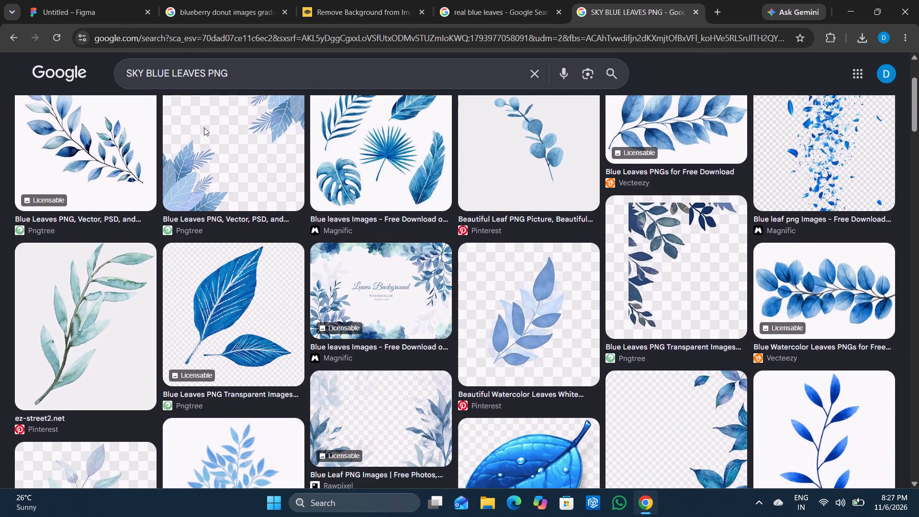
{"action": "key", "text": "Down"}
{"action": "key", "text": "Down"}
{"action": "key", "text": "Down"}
{"action": "key", "text": "Down"}
{"action": "key", "text": "Down"}
{"action": "key", "text": "Down"}
{"action": "key", "text": "Down"}
{"action": "key", "text": "Down"}
{"action": "key", "text": "Down"}
{"action": "key", "text": "Down"}
{"action": "key", "text": "Down"}
{"action": "key", "text": "Down"}
{"action": "key", "text": "Down"}
{"action": "key", "text": "Down"}
{"action": "key", "text": "Down"}
{"action": "key", "text": "Down"}
{"action": "key", "text": "Down"}
{"action": "key", "text": "Down"}
{"action": "key", "text": "Down"}
{"action": "key", "text": "Down"}
{"action": "key", "text": "Down"}
{"action": "key", "text": "Down"}
{"action": "key", "text": "Down"}
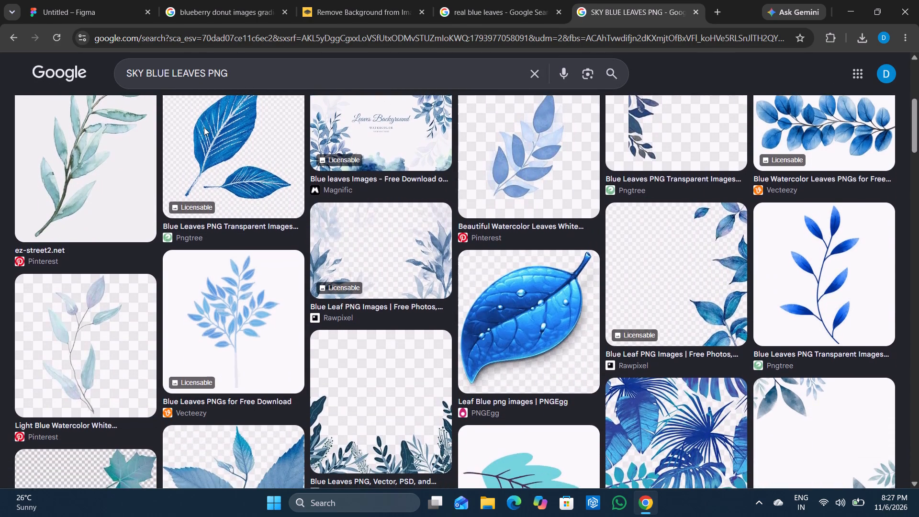
{"action": "key", "text": "Down"}
{"action": "key", "text": "Down"}
{"action": "key", "text": "Down"}
{"action": "key", "text": "Down"}
{"action": "key", "text": "Down"}
{"action": "key", "text": "Down"}
{"action": "key", "text": "Down"}
{"action": "key", "text": "Down"}
{"action": "key", "text": "Down"}
{"action": "key", "text": "Down"}
{"action": "key", "text": "Down"}
{"action": "key", "text": "Down"}
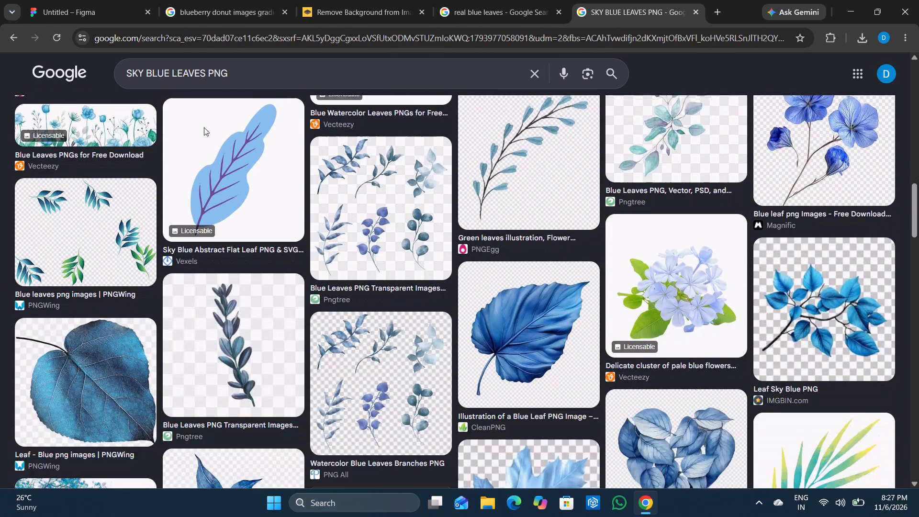
{"action": "key", "text": "Down"}
{"action": "key", "text": "Down"}
{"action": "key", "text": "Down"}
{"action": "key", "text": "Down"}
{"action": "key", "text": "Down"}
{"action": "key", "text": "Down"}
{"action": "key", "text": "Down"}
{"action": "key", "text": "Down"}
{"action": "key", "text": "Down"}
{"action": "key", "text": "Down"}
{"action": "key", "text": "Down"}
{"action": "key", "text": "Down"}
{"action": "key", "text": "Down"}
{"action": "key", "text": "Down"}
{"action": "key", "text": "Down"}
{"action": "key", "text": "Down"}
{"action": "key", "text": "Down"}
{"action": "key", "text": "Down"}
{"action": "key", "text": "Down"}
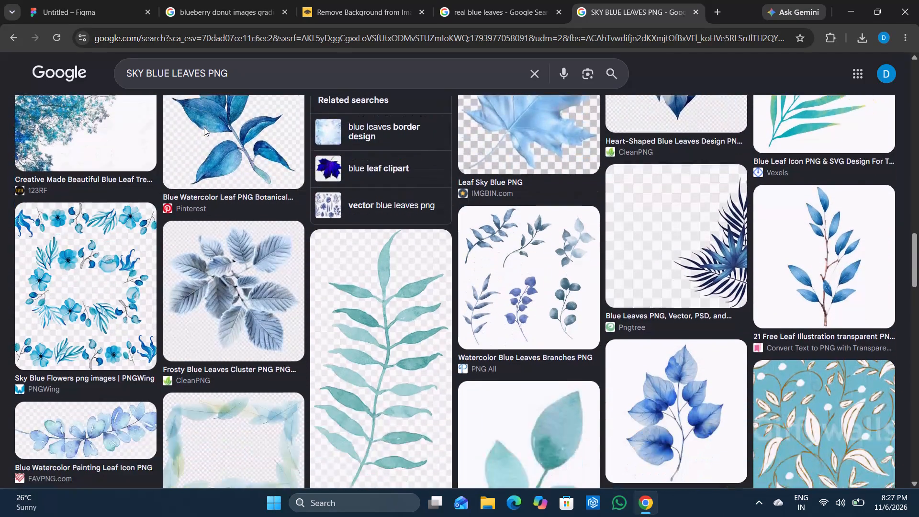
{"action": "key", "text": "Down"}
{"action": "key", "text": "Down"}
{"action": "key", "text": "Down"}
{"action": "key", "text": "Down"}
{"action": "key", "text": "Down"}
{"action": "key", "text": "Down"}
{"action": "key", "text": "Down"}
{"action": "key", "text": "Down"}
{"action": "key", "text": "Down"}
{"action": "key", "text": "Down"}
{"action": "key", "text": "Down"}
{"action": "key", "text": "Down"}
{"action": "key", "text": "Down"}
{"action": "key", "text": "Down"}
{"action": "key", "text": "Down"}
{"action": "key", "text": "Down"}
{"action": "key", "text": "Down"}
{"action": "key", "text": "Down"}
{"action": "key", "text": "Up"}
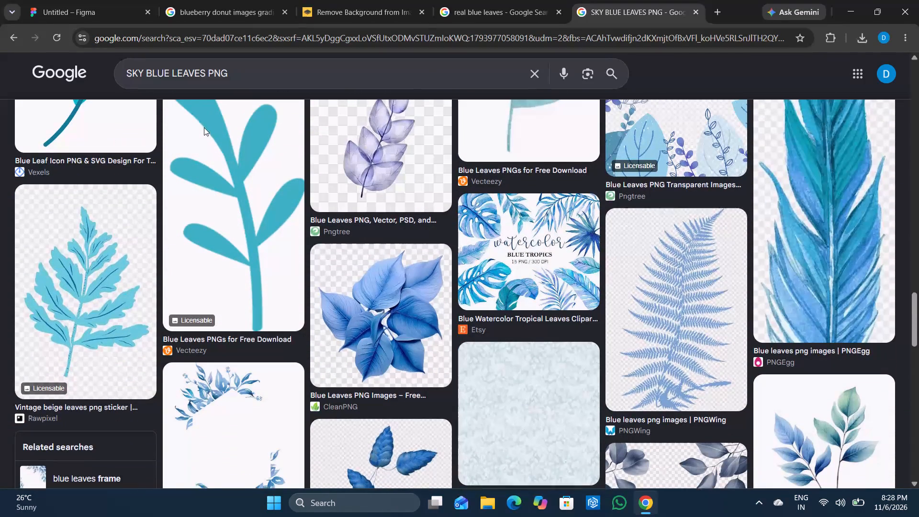
{"action": "key", "text": "Down"}
{"action": "key", "text": "Down"}
{"action": "key", "text": "Down"}
{"action": "key", "text": "Down"}
{"action": "key", "text": "Down"}
{"action": "key", "text": "Down"}
{"action": "key", "text": "Down"}
{"action": "key", "text": "Down"}
{"action": "key", "text": "Down"}
{"action": "key", "text": "Down"}
{"action": "key", "text": "Down"}
{"action": "key", "text": "Down"}
{"action": "key", "text": "Down"}
{"action": "key", "text": "Down"}
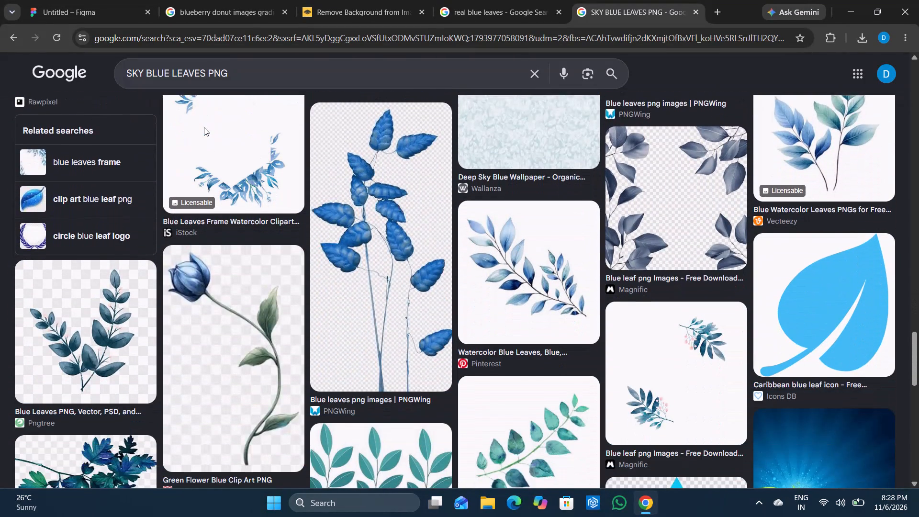
{"action": "key", "text": "Down"}
{"action": "key", "text": "Down"}
{"action": "key", "text": "Down"}
{"action": "key", "text": "Down"}
{"action": "key", "text": "Down"}
{"action": "key", "text": "Down"}
{"action": "key", "text": "Down"}
{"action": "key", "text": "Down"}
{"action": "key", "text": "Down"}
{"action": "key", "text": "Down"}
{"action": "key", "text": "Down"}
{"action": "key", "text": "Down"}
{"action": "key", "text": "Down"}
{"action": "key", "text": "Down"}
{"action": "key", "text": "Down"}
{"action": "key", "text": "Down"}
{"action": "key", "text": "Down"}
{"action": "key", "text": "Down"}
{"action": "key", "text": "Down"}
{"action": "key", "text": "Down"}
{"action": "key", "text": "Down"}
{"action": "key", "text": "Down"}
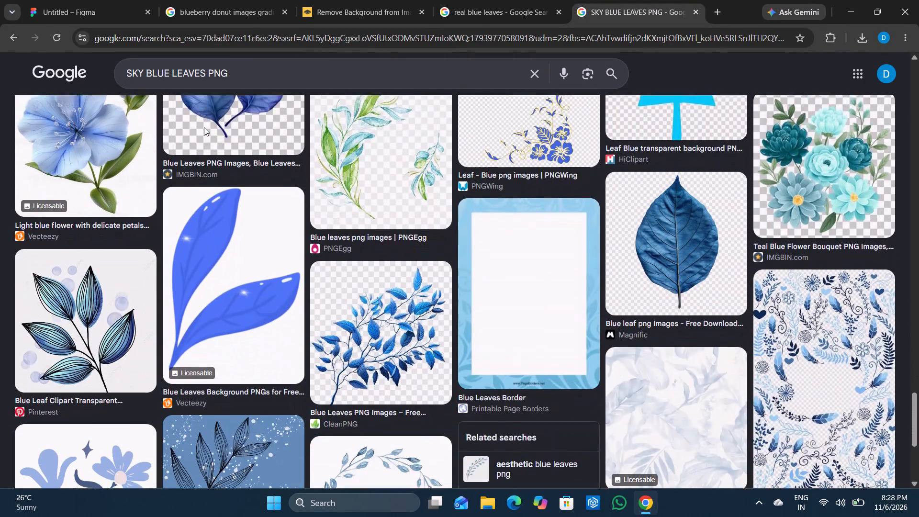
{"action": "key", "text": "Down"}
{"action": "key", "text": "Down"}
{"action": "key", "text": "Down"}
{"action": "key", "text": "Down"}
{"action": "key", "text": "Down"}
{"action": "key", "text": "Down"}
{"action": "key", "text": "Down"}
{"action": "key", "text": "Down"}
{"action": "key", "text": "Down"}
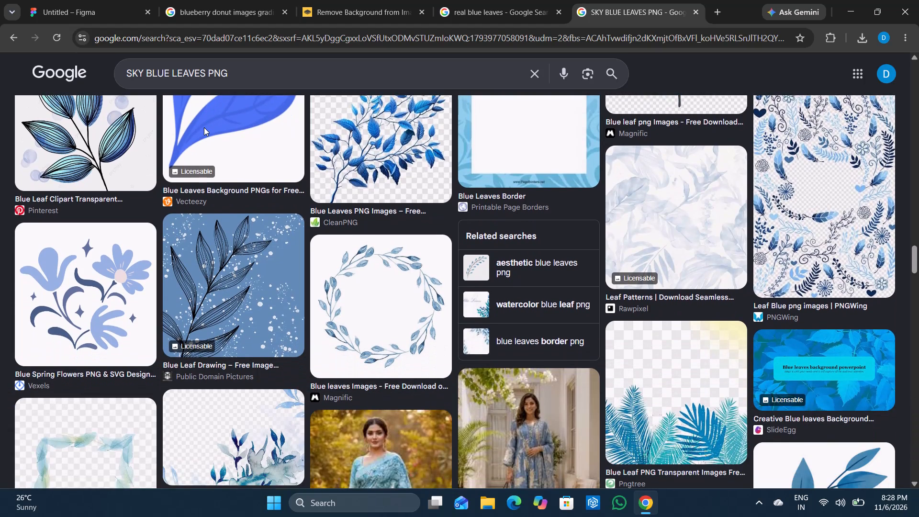
{"action": "key", "text": "Up"}
{"action": "key", "text": "Up"}
{"action": "key", "text": "Up"}
{"action": "key", "text": "Up"}
{"action": "key", "text": "Up"}
{"action": "key", "text": "Up"}
{"action": "key", "text": "Up"}
{"action": "key", "text": "Up"}
{"action": "key", "text": "Up"}
{"action": "key", "text": "Up"}
{"action": "key", "text": "Up"}
{"action": "key", "text": "Up"}
{"action": "key", "text": "Up"}
{"action": "key", "text": "Up"}
{"action": "key", "text": "Up"}
{"action": "key", "text": "Up"}
{"action": "key", "text": "Up"}
{"action": "key", "text": "Up"}
{"action": "key", "text": "Up"}
{"action": "key", "text": "Up"}
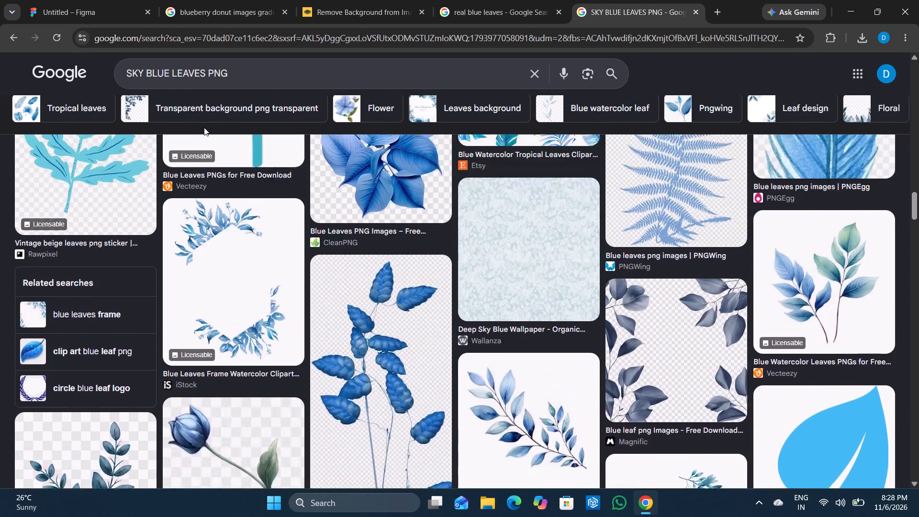
Look back through the sky-blue leaves image results for a background-free leaf picture that suits the BLUEBERRY slide.
{"action": "key", "text": "Up"}
{"action": "key", "text": "Up"}
{"action": "key", "text": "Up"}
{"action": "key", "text": "Up"}
{"action": "key", "text": "Up"}
{"action": "key", "text": "Up"}
{"action": "key", "text": "Up"}
{"action": "key", "text": "Up"}
{"action": "key", "text": "Down"}
{"action": "key", "text": "Up"}
{"action": "key", "text": "Up"}
{"action": "key", "text": "Up"}
{"action": "key", "text": "Up"}
{"action": "key", "text": "Up"}
{"action": "key", "text": "Up"}
{"action": "key", "text": "Up"}
{"action": "key", "text": "Up"}
{"action": "key", "text": "Up"}
{"action": "key", "text": "Up"}
{"action": "key", "text": "Up"}
{"action": "key", "text": "Up"}
{"action": "key", "text": "Up"}
{"action": "key", "text": "Up"}
{"action": "key", "text": "Up"}
{"action": "key", "text": "Up"}
{"action": "key", "text": "Up"}
{"action": "key", "text": "Up"}
{"action": "key", "text": "Up"}
{"action": "key", "text": "Up"}
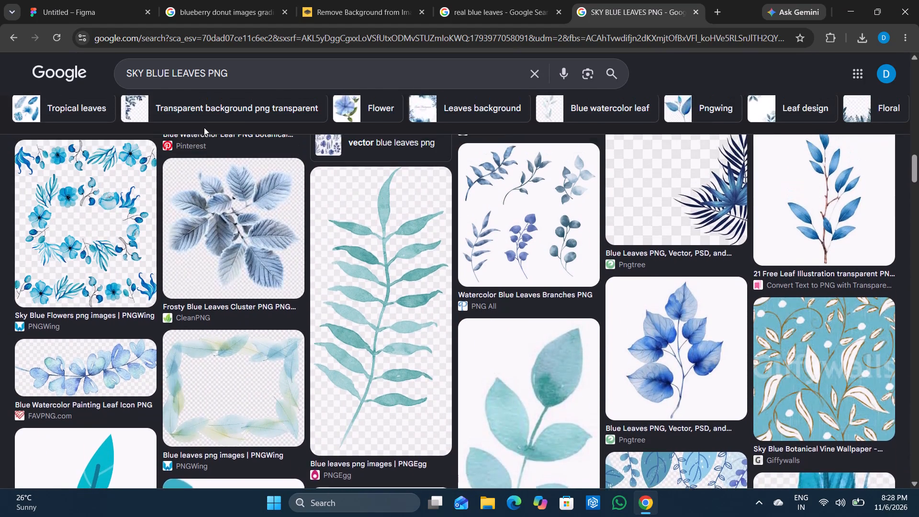
{"action": "key", "text": "Up"}
{"action": "key", "text": "Up"}
{"action": "key", "text": "Up"}
{"action": "key", "text": "Up"}
{"action": "key", "text": "Up"}
{"action": "key", "text": "Up"}
{"action": "key", "text": "Up"}
{"action": "key", "text": "Up"}
{"action": "key", "text": "Up"}
{"action": "key", "text": "Up"}
{"action": "key", "text": "Up"}
{"action": "key", "text": "Up"}
{"action": "key", "text": "Up"}
{"action": "key", "text": "Up"}
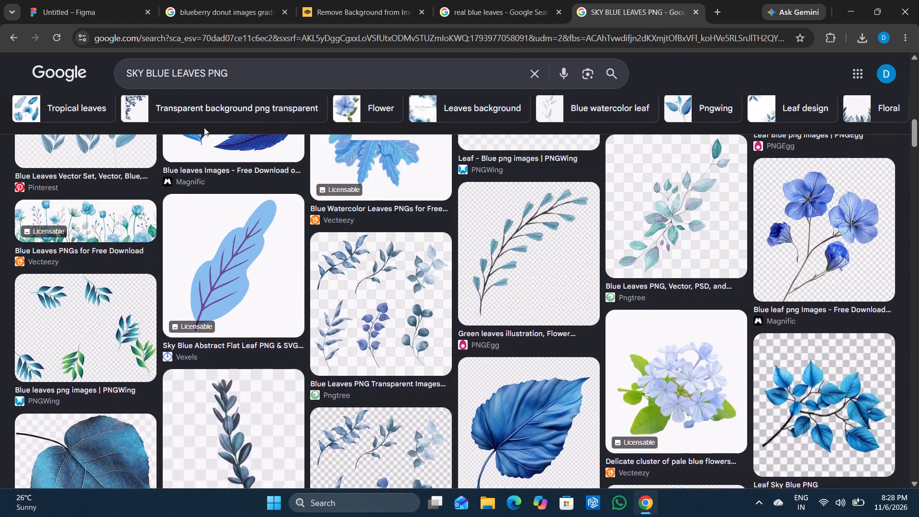
{"action": "key", "text": "Up"}
{"action": "key", "text": "Up"}
{"action": "key", "text": "Up"}
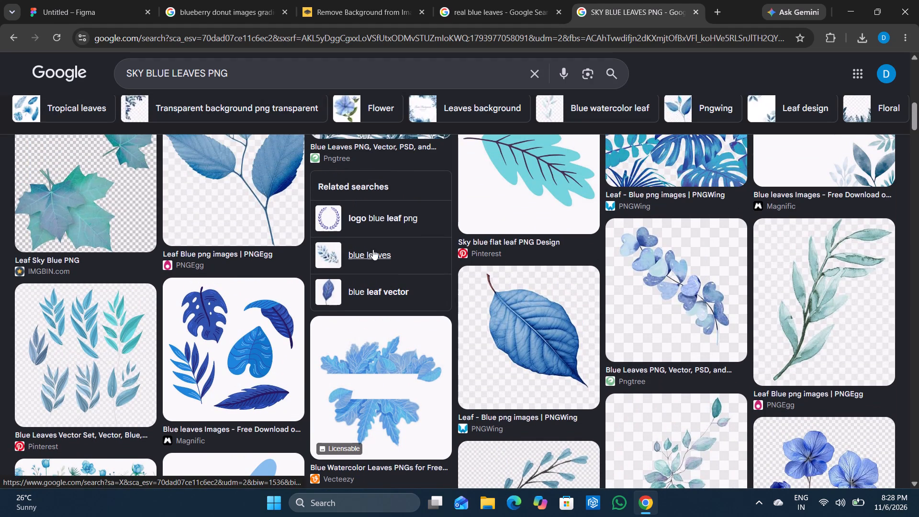
{"action": "key", "text": "Up"}
{"action": "key", "text": "Up"}
{"action": "key", "text": "Up"}
{"action": "key", "text": "Up"}
{"action": "key", "text": "Up"}
{"action": "key", "text": "Up"}
{"action": "key", "text": "Up"}
{"action": "key", "text": "Up"}
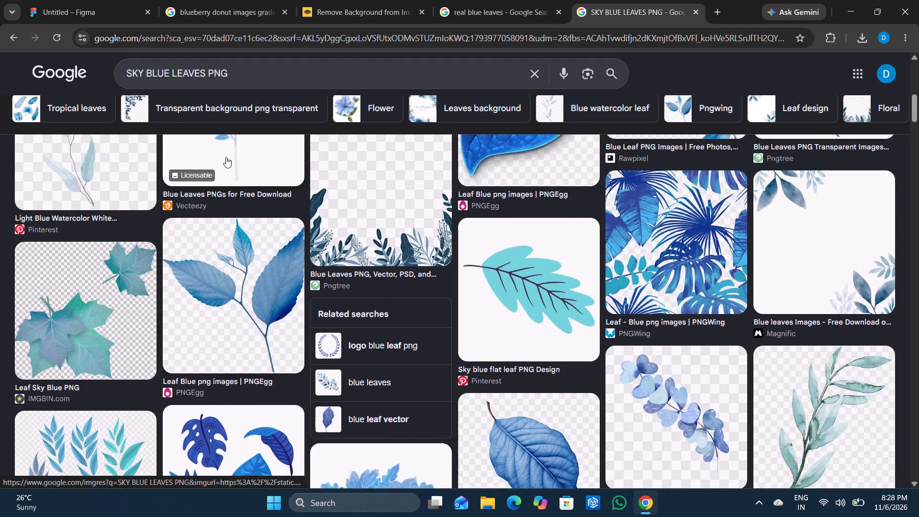
{"action": "key", "text": "Up"}
{"action": "key", "text": "Up"}
{"action": "key", "text": "Up"}
{"action": "key", "text": "Up"}
{"action": "key", "text": "Up"}
{"action": "key", "text": "Up"}
{"action": "key", "text": "Up"}
{"action": "key", "text": "Up"}
{"action": "key", "text": "Up"}
{"action": "key", "text": "Up"}
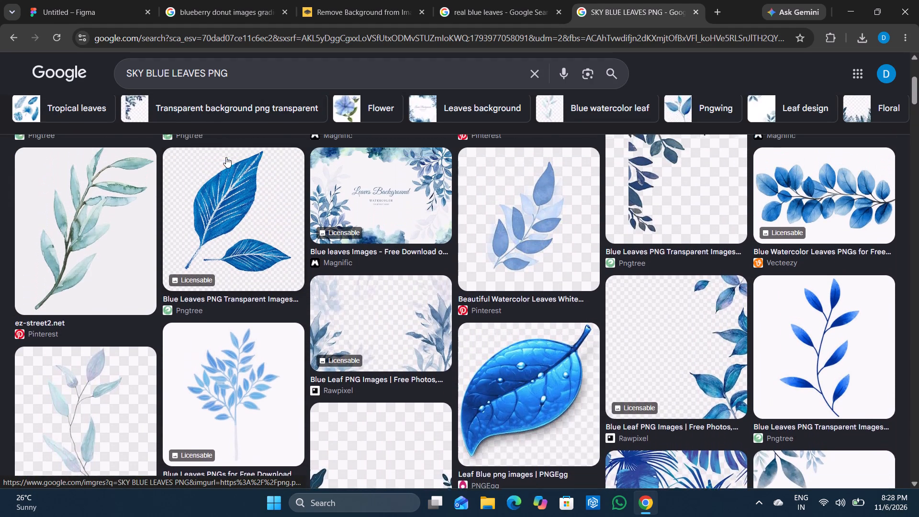
{"action": "key", "text": "Up"}
{"action": "key", "text": "Up"}
{"action": "key", "text": "Up"}
{"action": "key", "text": "Up"}
{"action": "key", "text": "Up"}
{"action": "key", "text": "Up"}
{"action": "key", "text": "Up"}
{"action": "key", "text": "Up"}
{"action": "key", "text": "Up"}
{"action": "key", "text": "Up"}
{"action": "key", "text": "Up"}
{"action": "key", "text": "Up"}
{"action": "key", "text": "Up"}
{"action": "key", "text": "Up"}
{"action": "key", "text": "Up"}
{"action": "key", "text": "Up"}
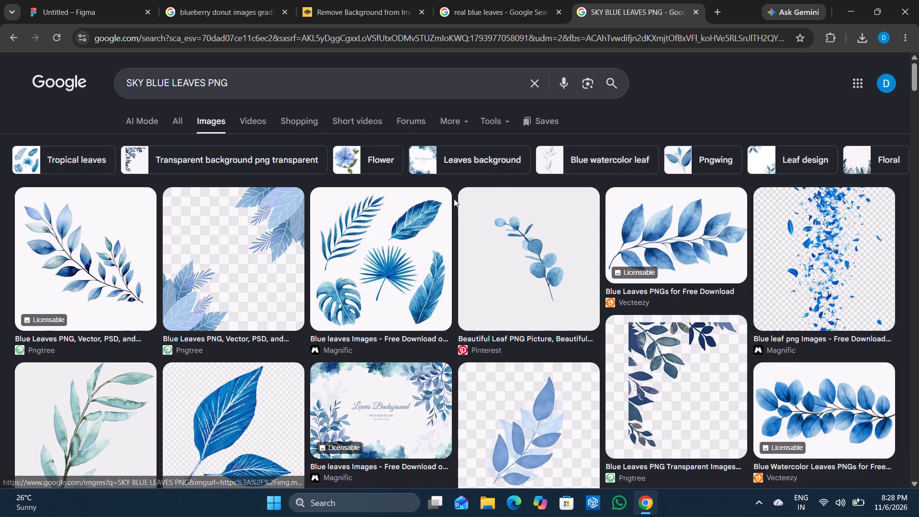
{"action": "key", "text": "Down"}
{"action": "key", "text": "Down"}
{"action": "key", "text": "Down"}
{"action": "key", "text": "Down"}
{"action": "key", "text": "Down"}
{"action": "key", "text": "Down"}
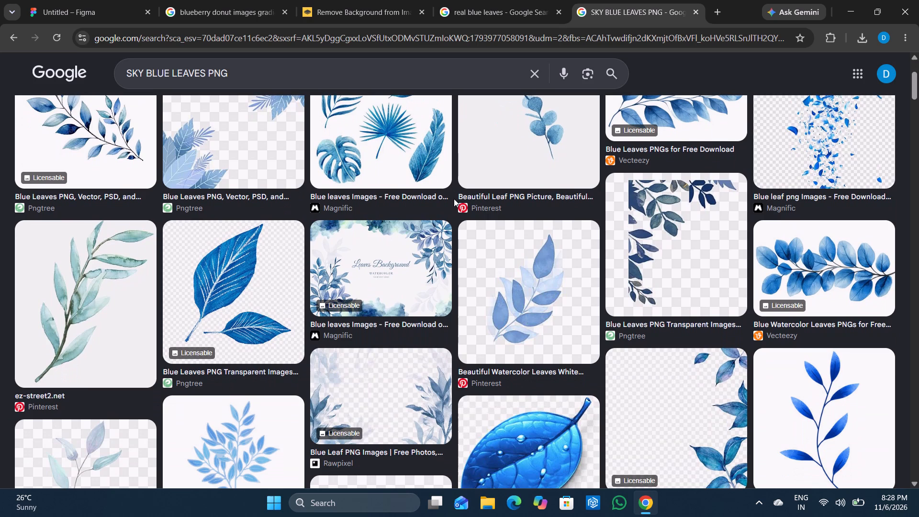
{"action": "key", "text": "Up"}
{"action": "key", "text": "Up"}
{"action": "key", "text": "Up"}
{"action": "key", "text": "Up"}
{"action": "key", "text": "Up"}
{"action": "key", "text": "Up"}
{"action": "key", "text": "Up"}
{"action": "key", "text": "Down"}
{"action": "key", "text": "Up"}
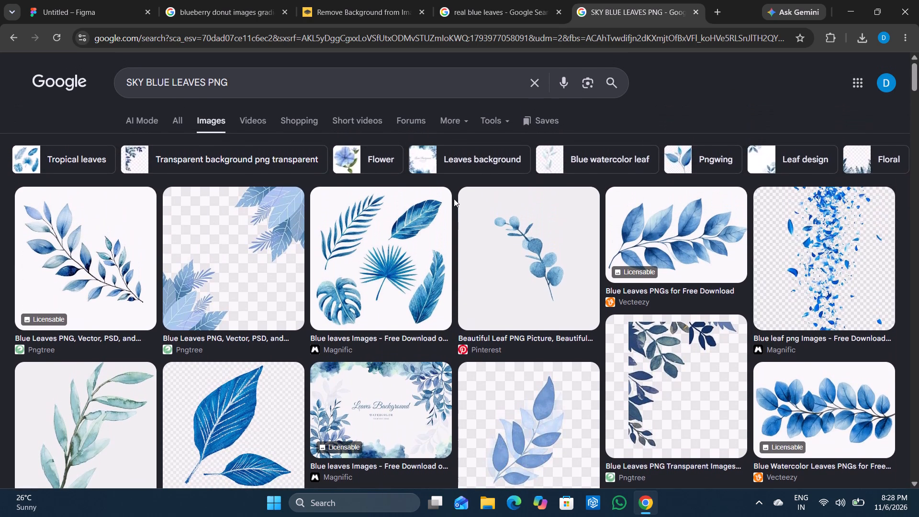
{"action": "key", "text": "Down"}
{"action": "key", "text": "Down"}
{"action": "key", "text": "Down"}
{"action": "key", "text": "Down"}
{"action": "key", "text": "Down"}
{"action": "key", "text": "Down"}
{"action": "key", "text": "Down"}
{"action": "key", "text": "Down"}
{"action": "key", "text": "Down"}
{"action": "key", "text": "Down"}
{"action": "key", "text": "Down"}
{"action": "key", "text": "Down"}
{"action": "key", "text": "Down"}
{"action": "key", "text": "Down"}
{"action": "key", "text": "Down"}
{"action": "key", "text": "Down"}
{"action": "key", "text": "Down"}
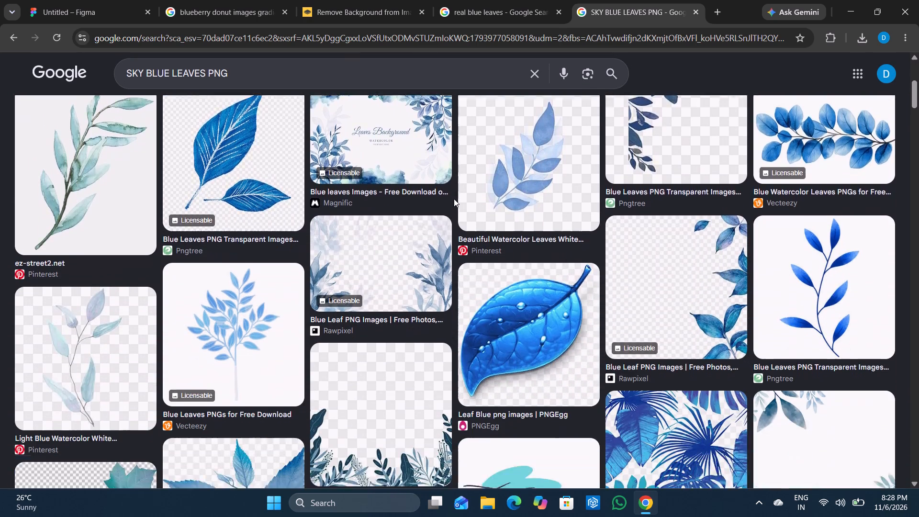
{"action": "key", "text": "Down"}
{"action": "key", "text": "Down"}
{"action": "key", "text": "Down"}
{"action": "key", "text": "Down"}
{"action": "key", "text": "Down"}
{"action": "key", "text": "Down"}
{"action": "key", "text": "Down"}
{"action": "key", "text": "Down"}
{"action": "key", "text": "Down"}
{"action": "key", "text": "Down"}
{"action": "key", "text": "Down"}
{"action": "key", "text": "Down"}
{"action": "key", "text": "Down"}
{"action": "key", "text": "Down"}
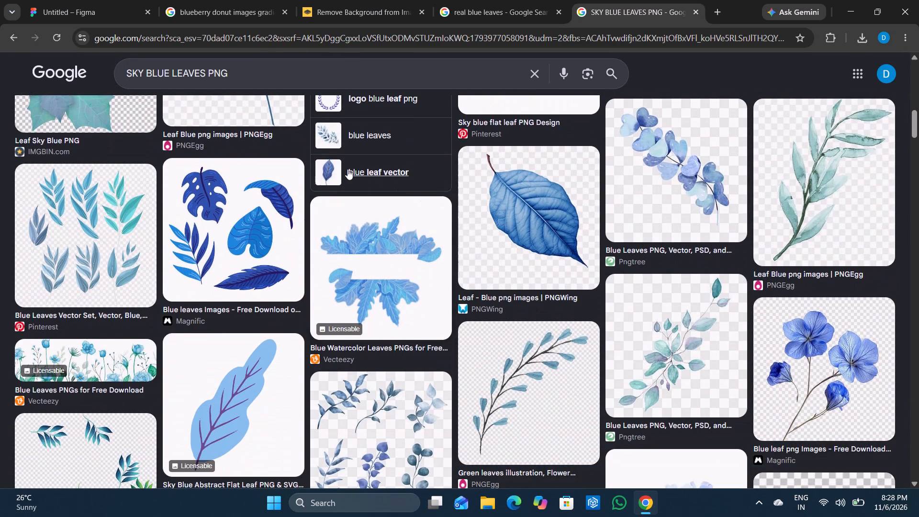
Refine the Google image search to "SKY BLUE LEAVES PNG SINGLE LEAVES".
{"action": "left_click", "coordinate": [253, 65]}
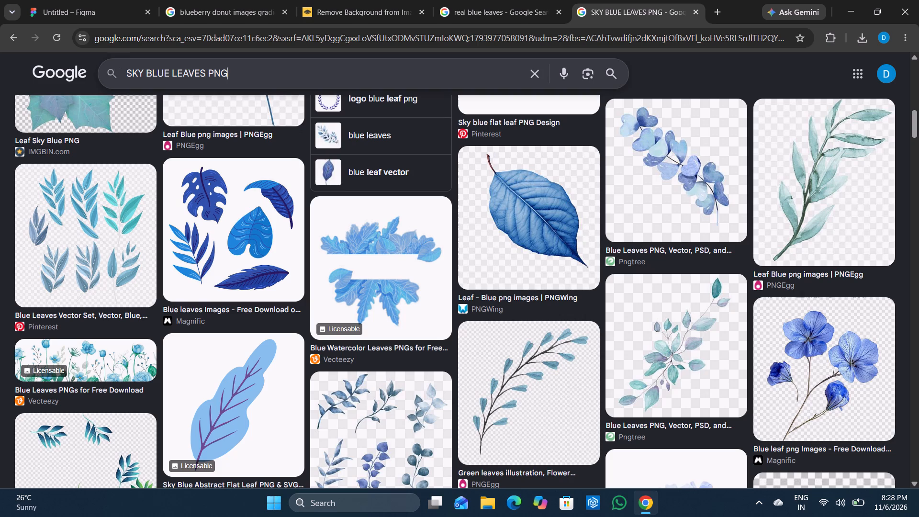
{"action": "key", "text": "space"}
{"action": "type", "text": "SIN"}
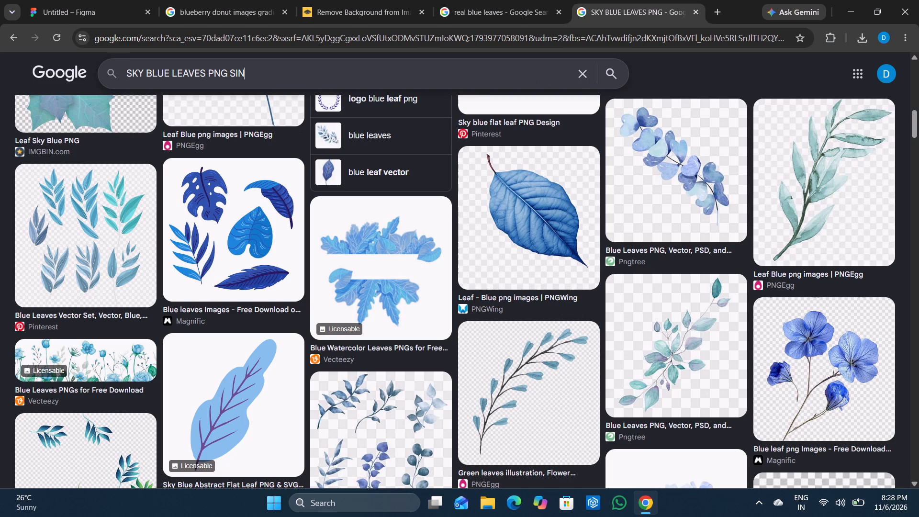
{"action": "type", "text": "GLE LEAVES"}
{"action": "key", "text": "Return"}
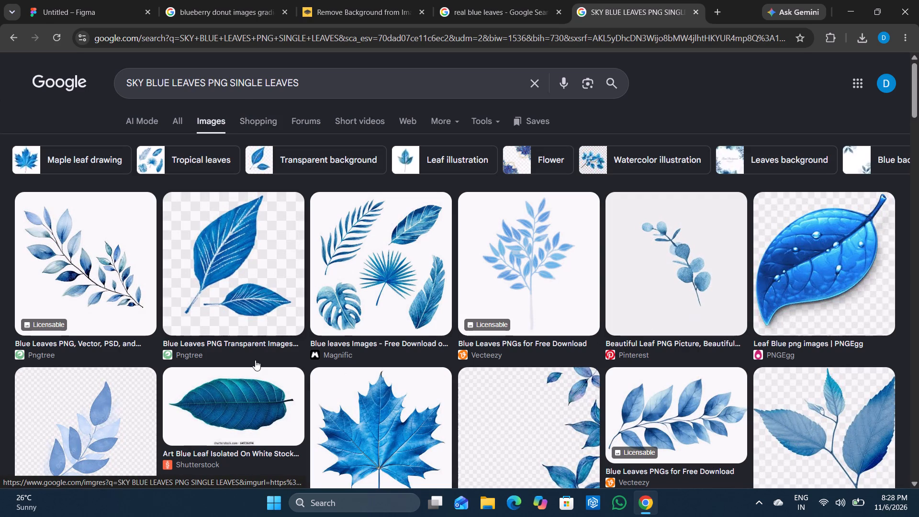
Remove the background from the blue maple leaf search result in remove.bg and download the free 500 x 500 preview.
{"action": "key", "text": "Down"}
{"action": "key", "text": "Down"}
{"action": "key", "text": "Down"}
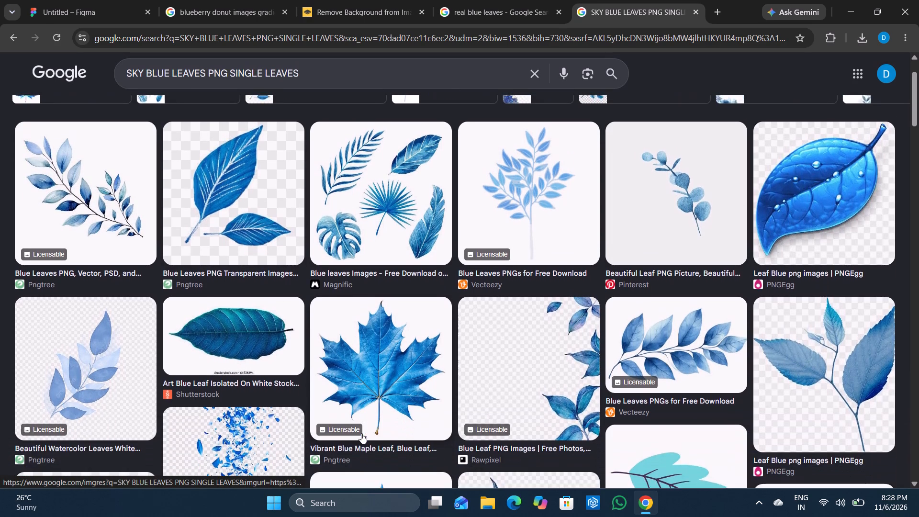
{"action": "left_click_drag", "start_coordinate": [391, 405], "coordinate": [355, 236]}
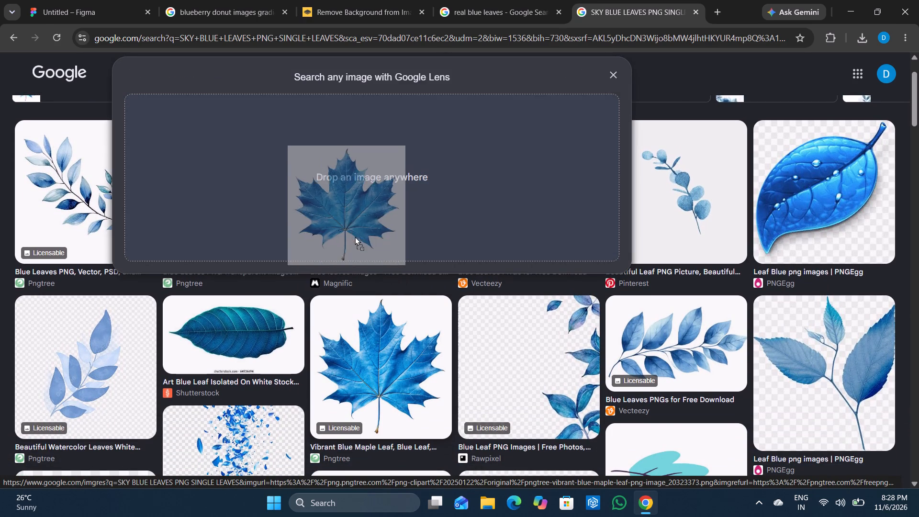
{"action": "left_click_drag", "start_coordinate": [355, 236], "coordinate": [382, 47]}
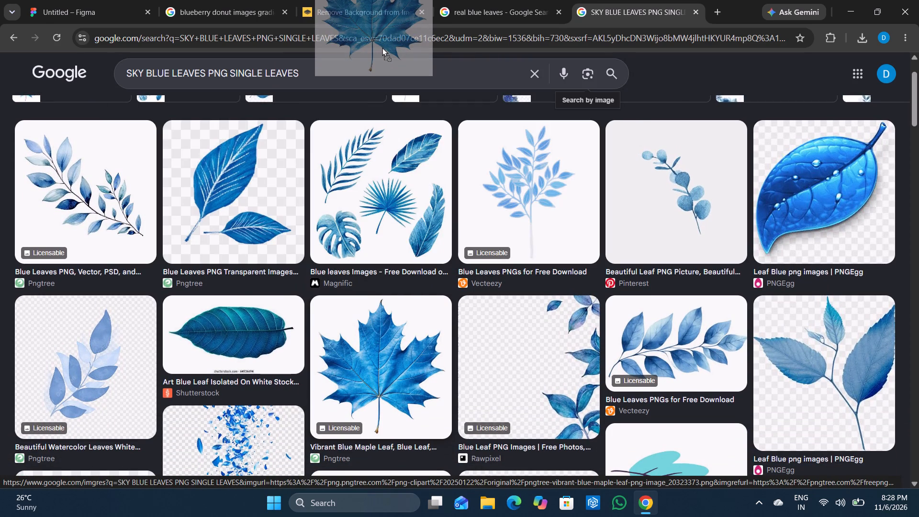
{"action": "left_click_drag", "start_coordinate": [382, 47], "coordinate": [376, 28]}
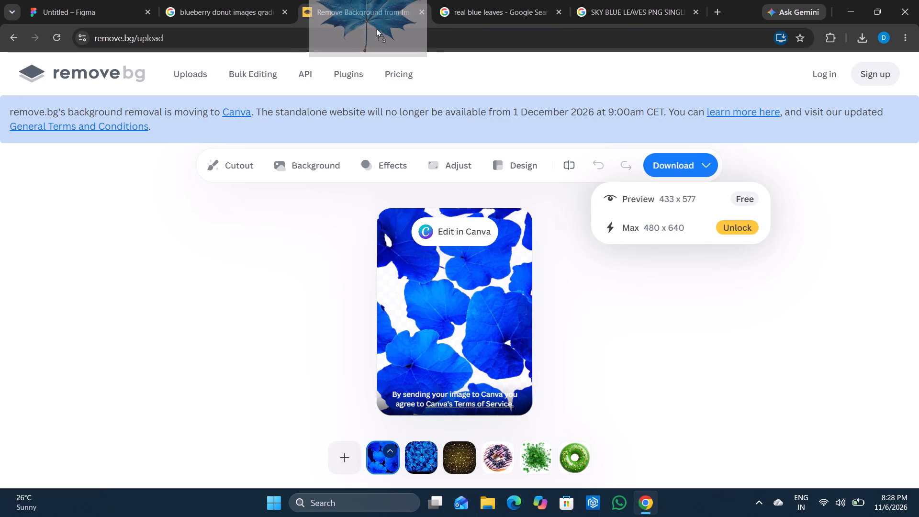
{"action": "left_click_drag", "start_coordinate": [376, 28], "coordinate": [480, 338]}
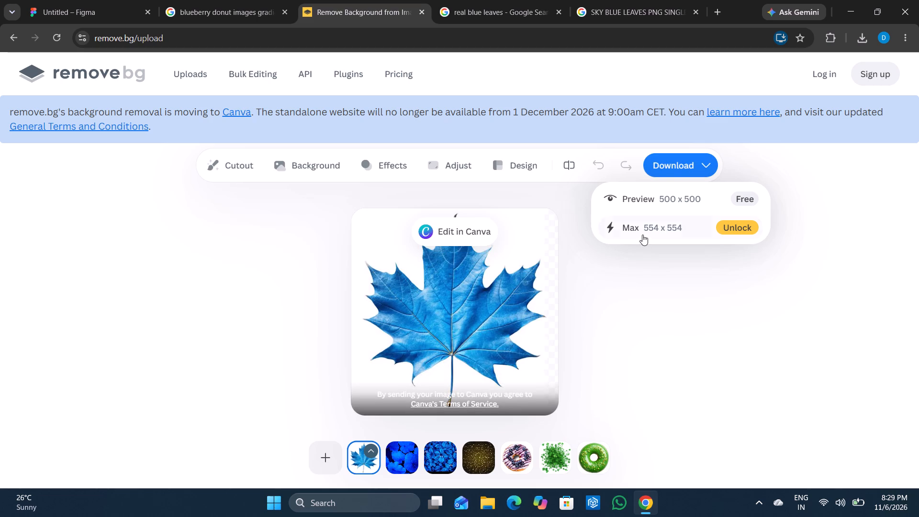
{"action": "left_click", "coordinate": [653, 208]}
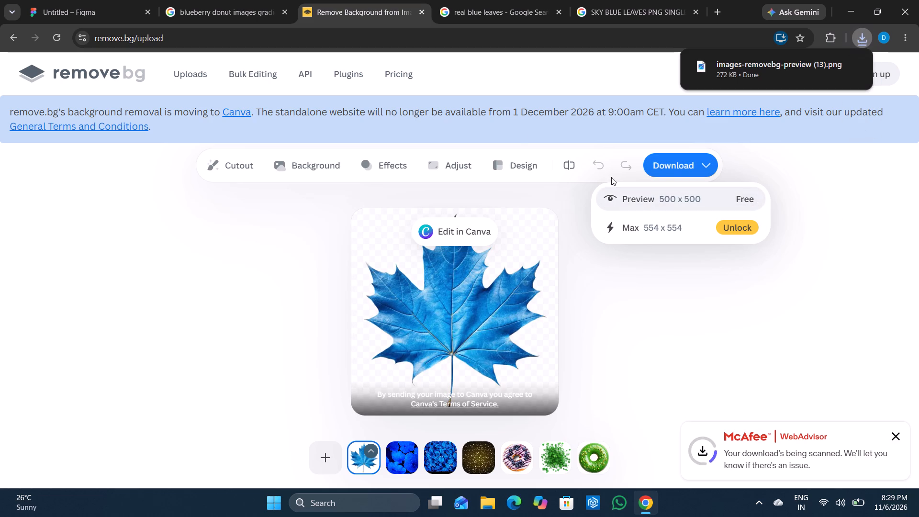
In Figma, add the downloaded maple leaf to the BLUEBERRY slide's upper-right corner, about 281 × 281 at X 1238, Y 0.
{"action": "left_click", "coordinate": [58, 8]}
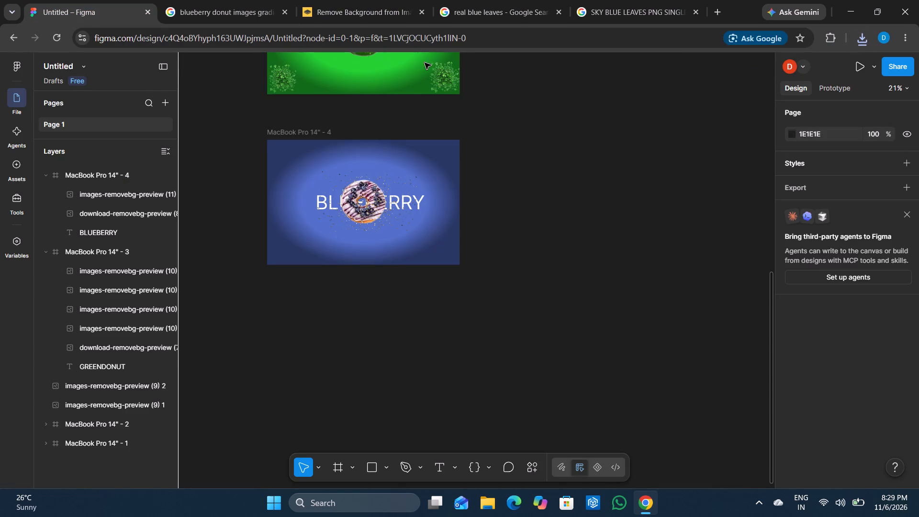
{"action": "left_click", "coordinate": [860, 42]}
{"action": "left_click_drag", "start_coordinate": [763, 103], "coordinate": [555, 177]}
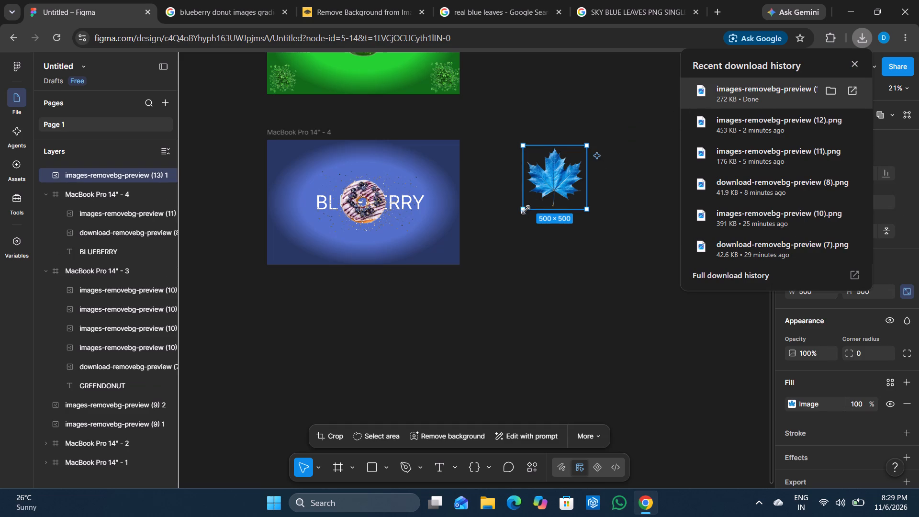
{"action": "left_click_drag", "start_coordinate": [520, 213], "coordinate": [543, 193]}
{"action": "left_click_drag", "start_coordinate": [561, 171], "coordinate": [456, 169]}
{"action": "left_click_drag", "start_coordinate": [448, 161], "coordinate": [482, 160]}
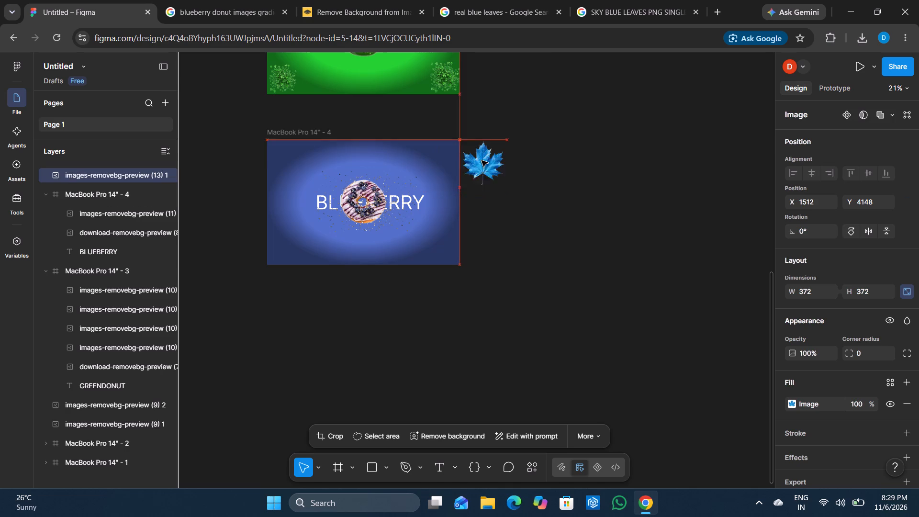
{"action": "left_click_drag", "start_coordinate": [482, 160], "coordinate": [531, 164]}
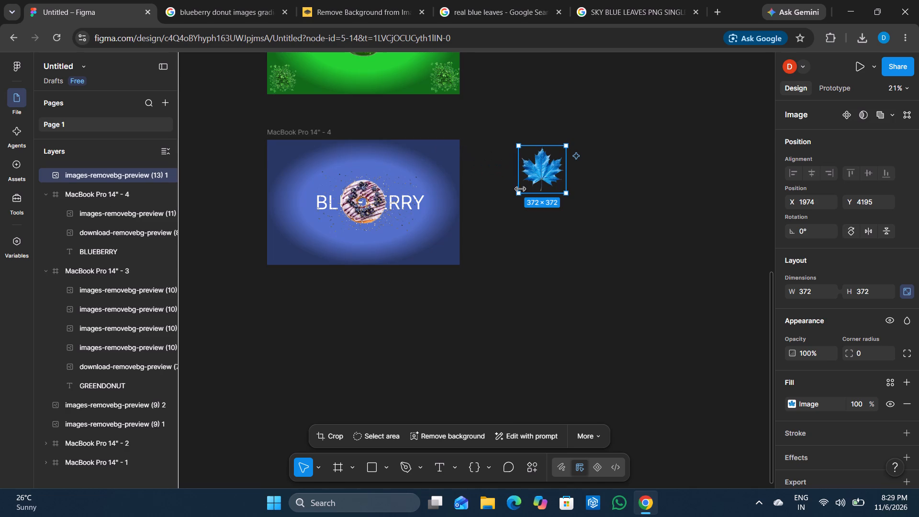
{"action": "left_click_drag", "start_coordinate": [518, 191], "coordinate": [537, 181]}
{"action": "left_click_drag", "start_coordinate": [547, 169], "coordinate": [428, 171]}
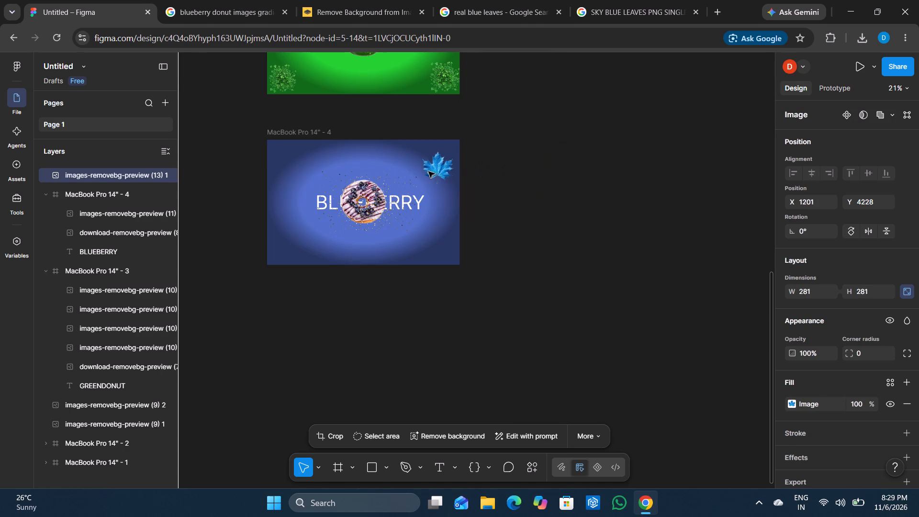
{"action": "left_click_drag", "start_coordinate": [428, 171], "coordinate": [445, 161]}
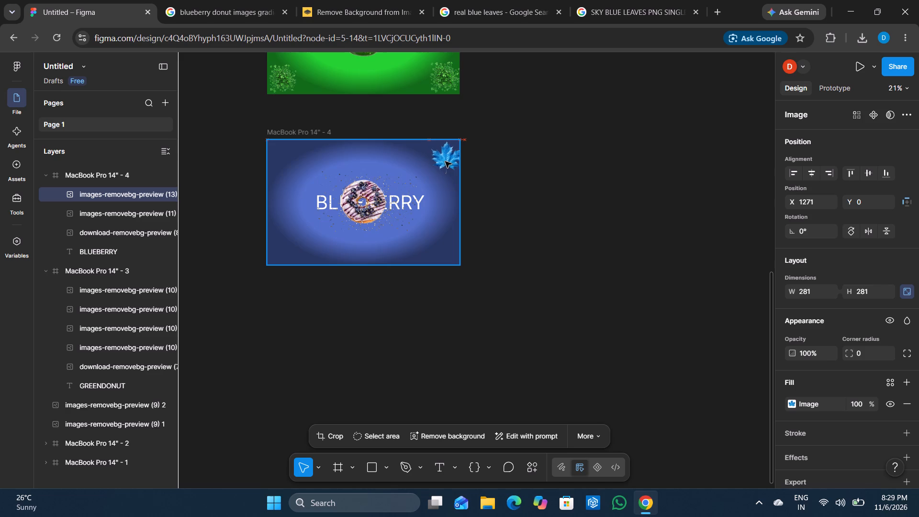
{"action": "left_click_drag", "start_coordinate": [445, 161], "coordinate": [444, 161]}
{"action": "left_click", "coordinate": [444, 161]}
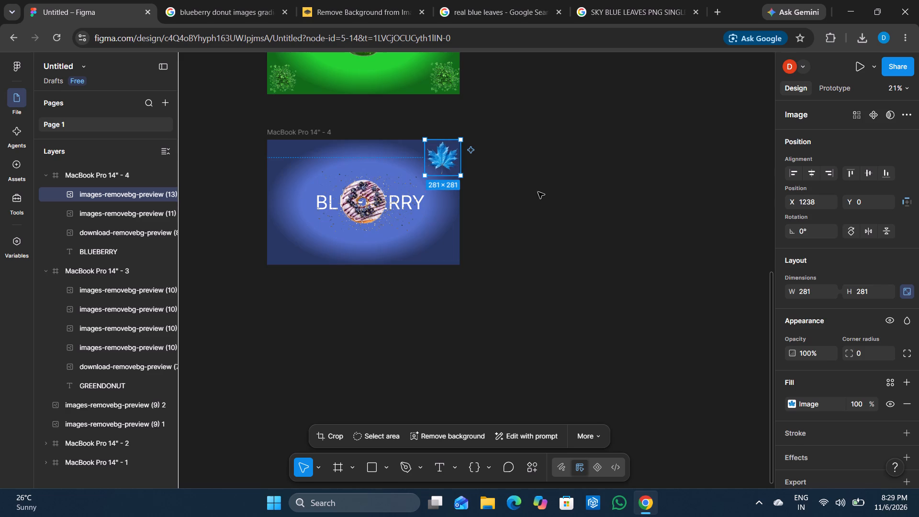
{"action": "left_click", "coordinate": [538, 192]}
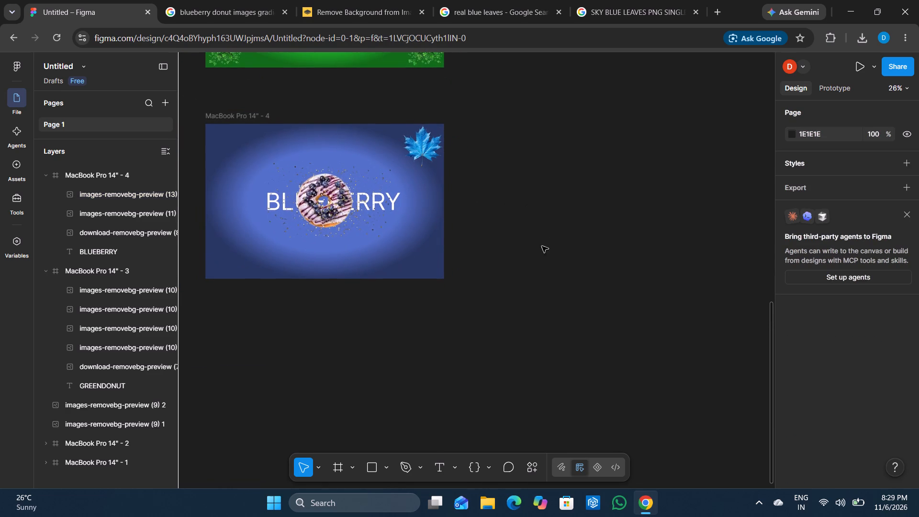
Add a second copy of the downloaded maple leaf to the BLUEBERRY slide's lower-right corner, about 261 × 261 at X 1273, Y 650.
{"action": "left_click", "coordinate": [865, 36]}
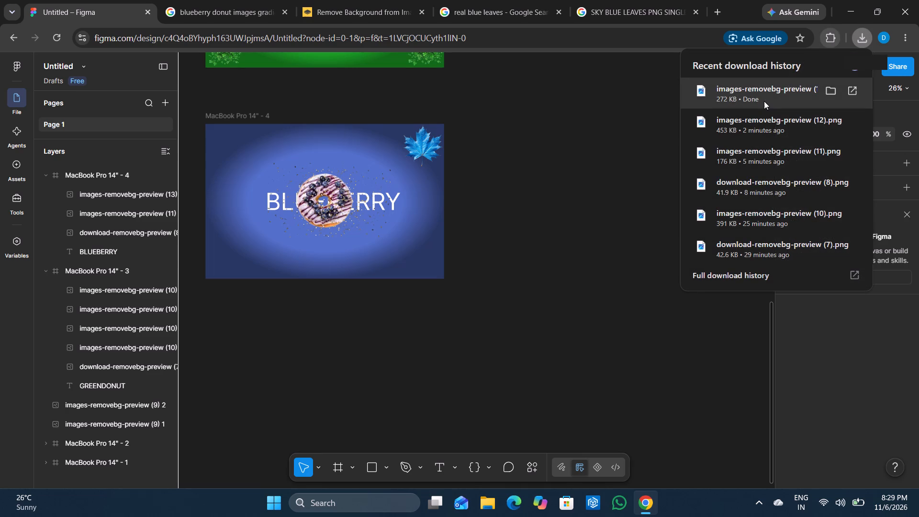
{"action": "left_click_drag", "start_coordinate": [764, 101], "coordinate": [525, 171]}
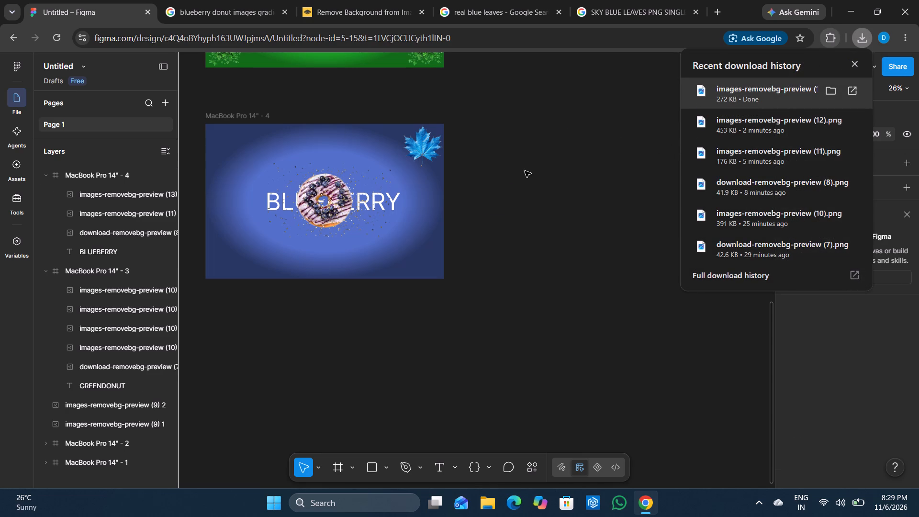
{"action": "left_click_drag", "start_coordinate": [485, 213], "coordinate": [512, 197]}
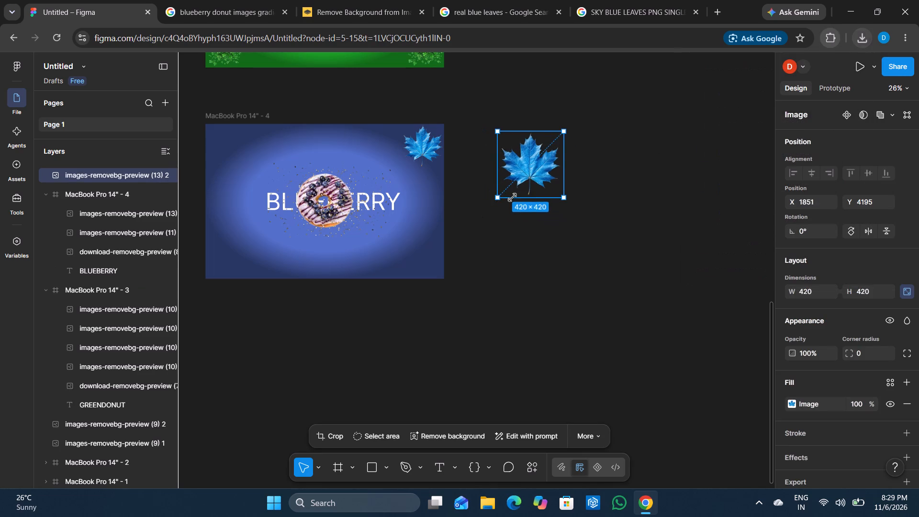
{"action": "left_click_drag", "start_coordinate": [512, 197], "coordinate": [538, 180]}
{"action": "left_click_drag", "start_coordinate": [536, 158], "coordinate": [475, 204]}
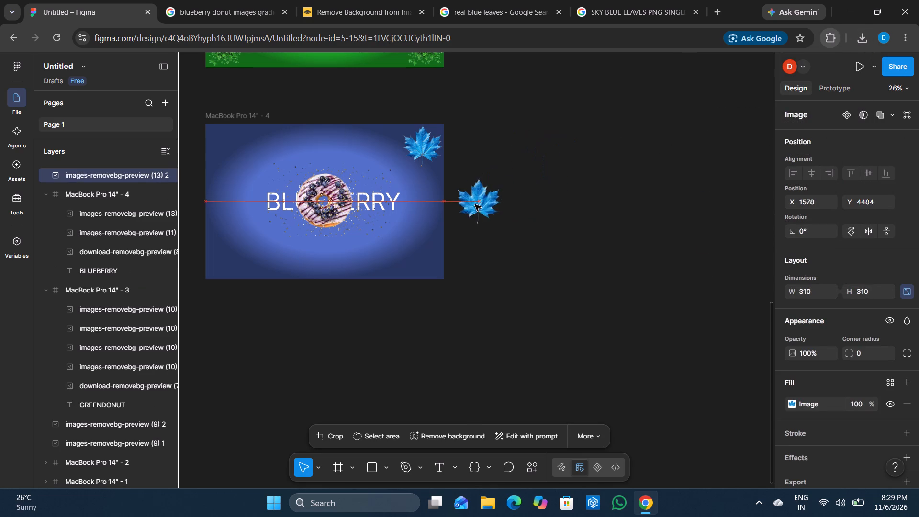
{"action": "left_click_drag", "start_coordinate": [475, 204], "coordinate": [419, 252]}
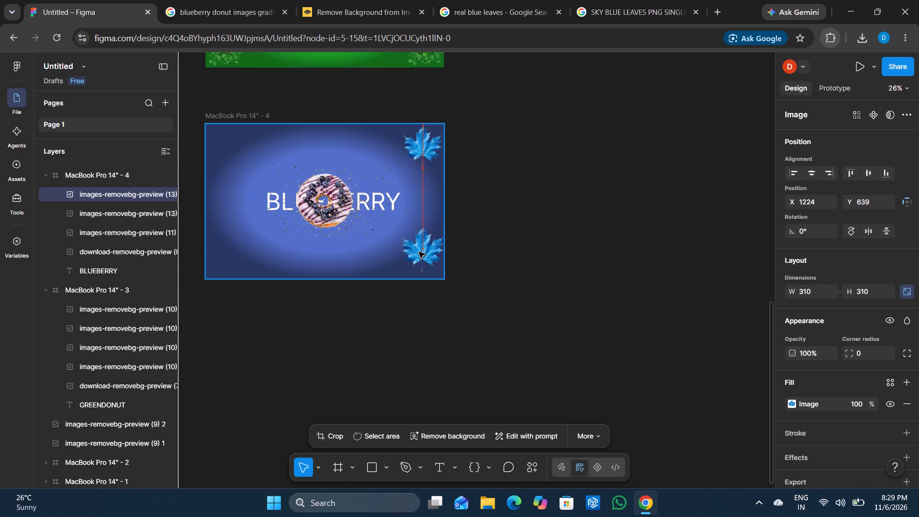
{"action": "left_click_drag", "start_coordinate": [419, 252], "coordinate": [419, 253]}
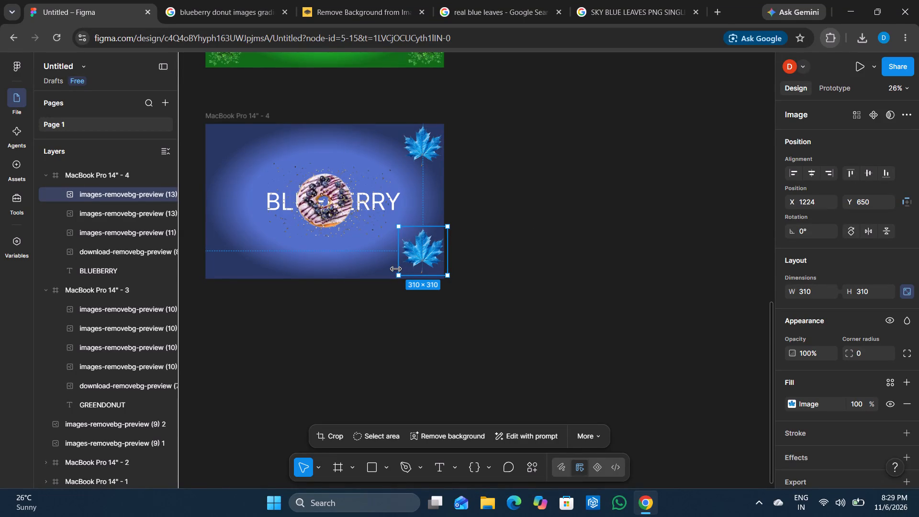
{"action": "left_click_drag", "start_coordinate": [400, 272], "coordinate": [409, 268]}
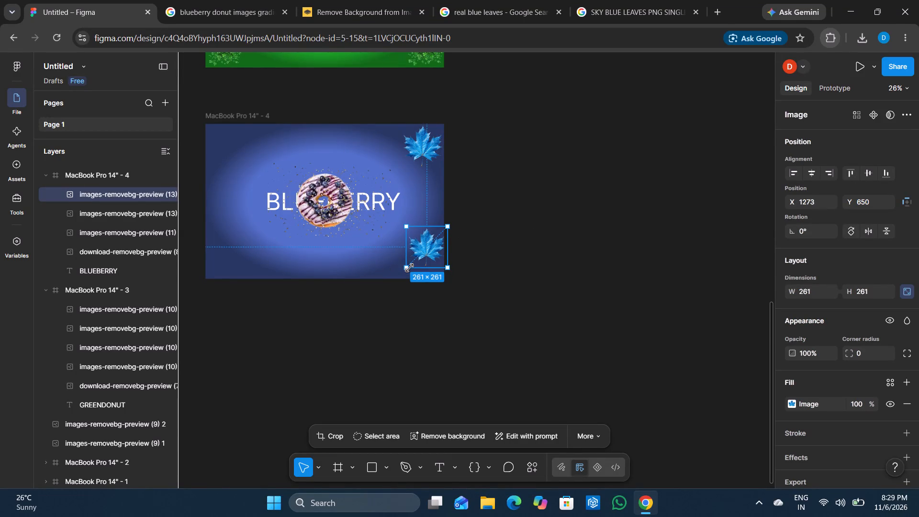
Enlarge the maple leaf in the BLUEBERRY slide's lower-right corner to about 299 × 299 at X 1235, Y 650.
{"action": "left_click_drag", "start_coordinate": [409, 268], "coordinate": [408, 267]}
{"action": "left_click_drag", "start_coordinate": [408, 267], "coordinate": [406, 272]}
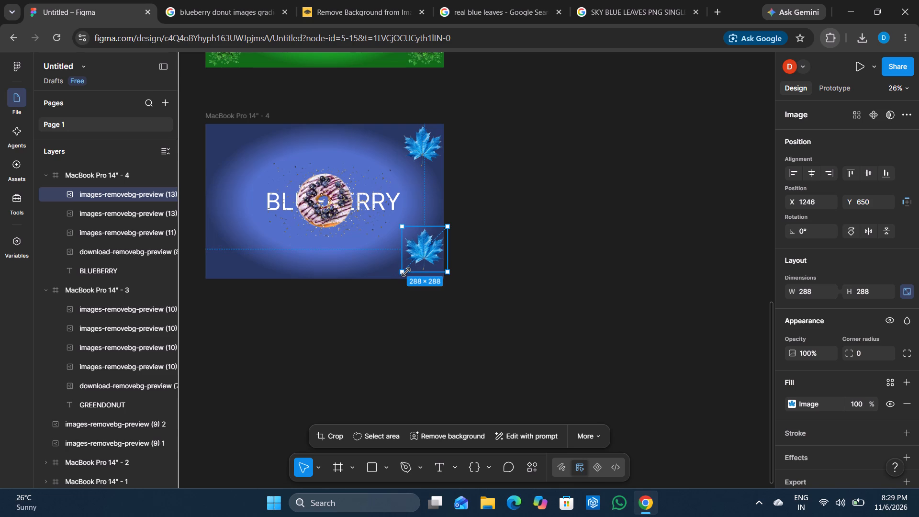
{"action": "left_click_drag", "start_coordinate": [406, 272], "coordinate": [405, 273]}
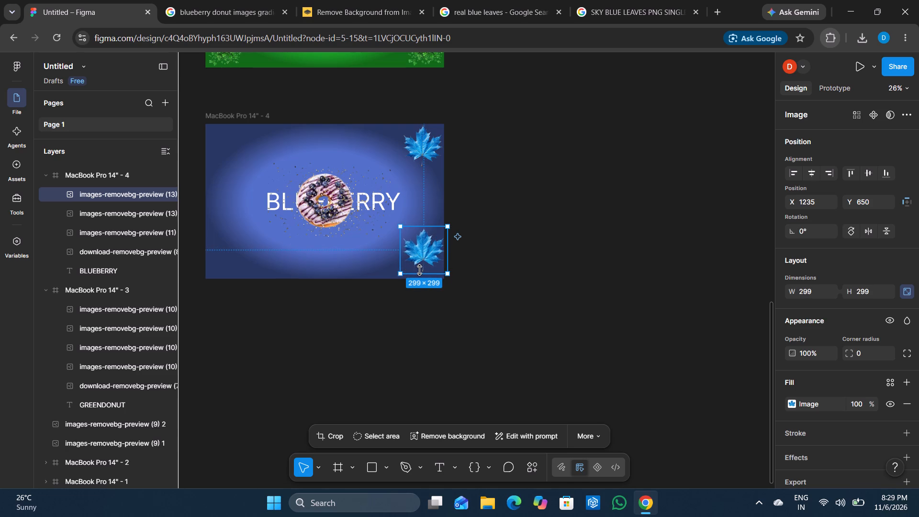
{"action": "left_click", "coordinate": [489, 251]}
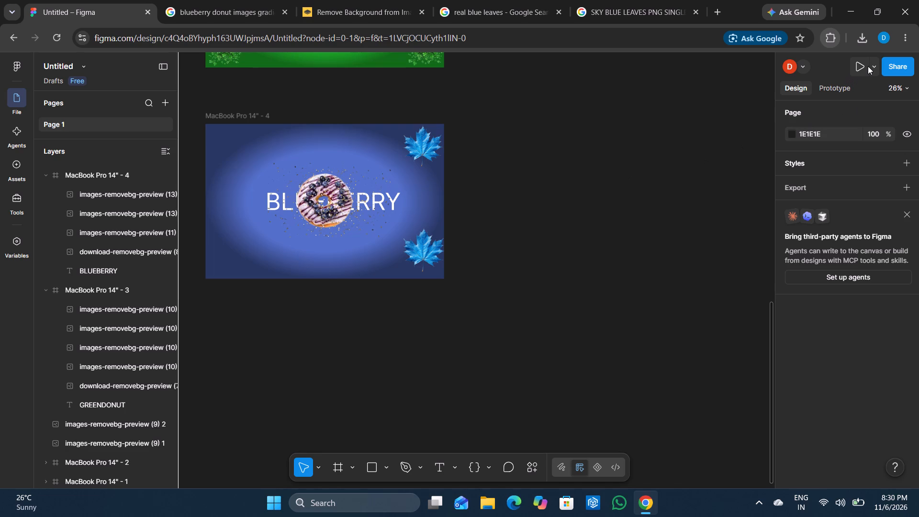
Add a third copy of the downloaded maple leaf to the BLUEBERRY slide's lower-left corner, about 310 × 310 at X -22, Y 645.
{"action": "left_click", "coordinate": [864, 29]}
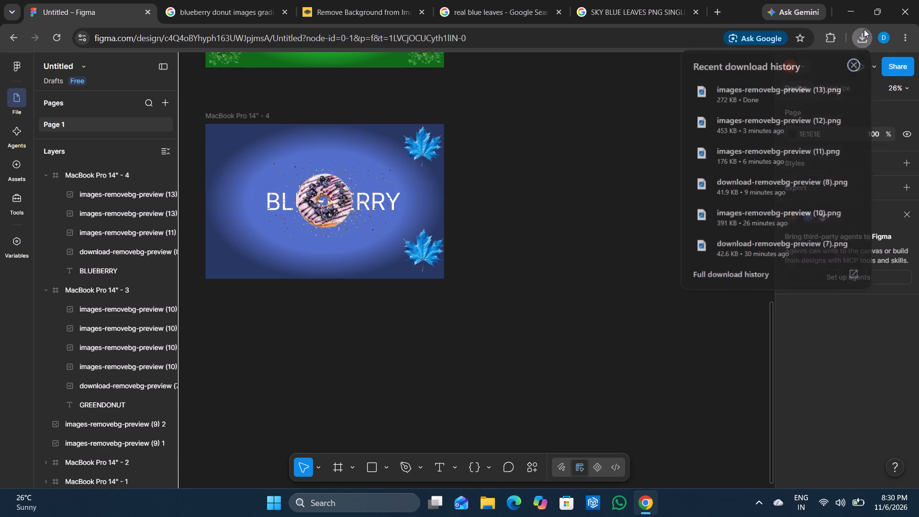
{"action": "left_click_drag", "start_coordinate": [792, 90], "coordinate": [710, 104]}
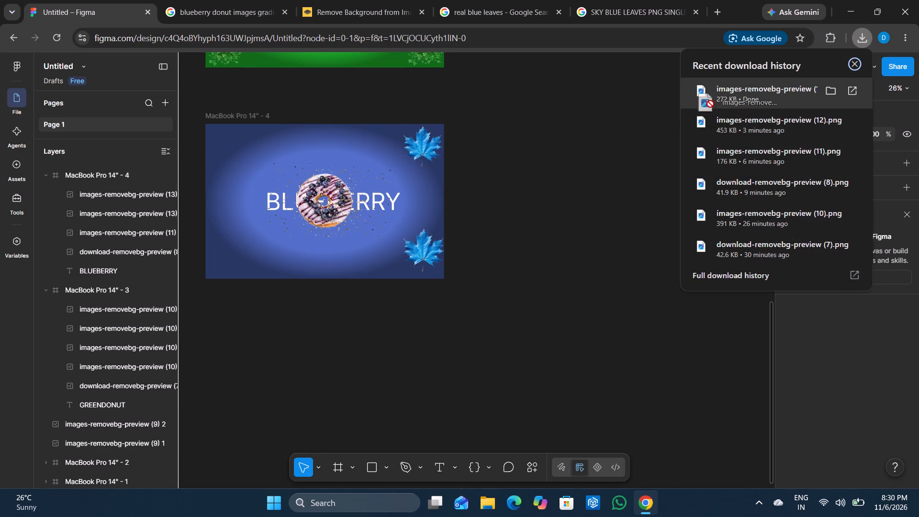
{"action": "left_click_drag", "start_coordinate": [710, 104], "coordinate": [588, 142]}
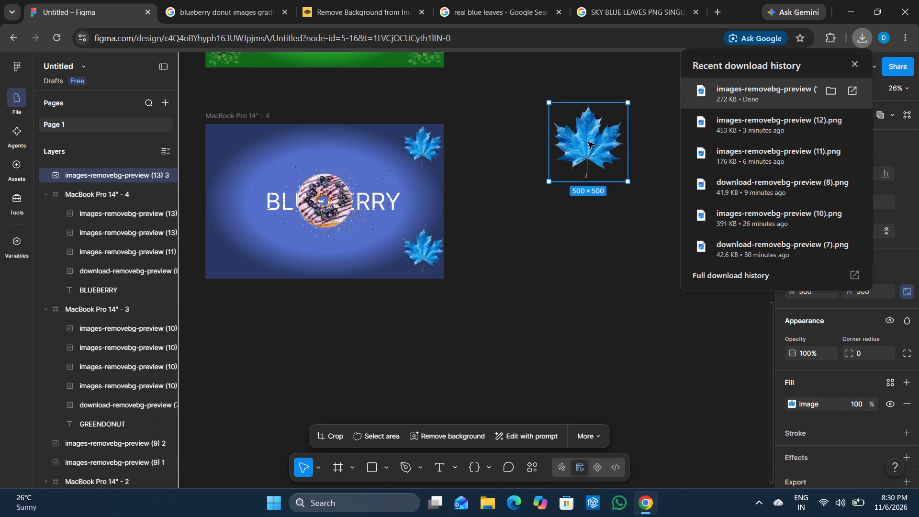
{"action": "left_click_drag", "start_coordinate": [549, 184], "coordinate": [552, 183]}
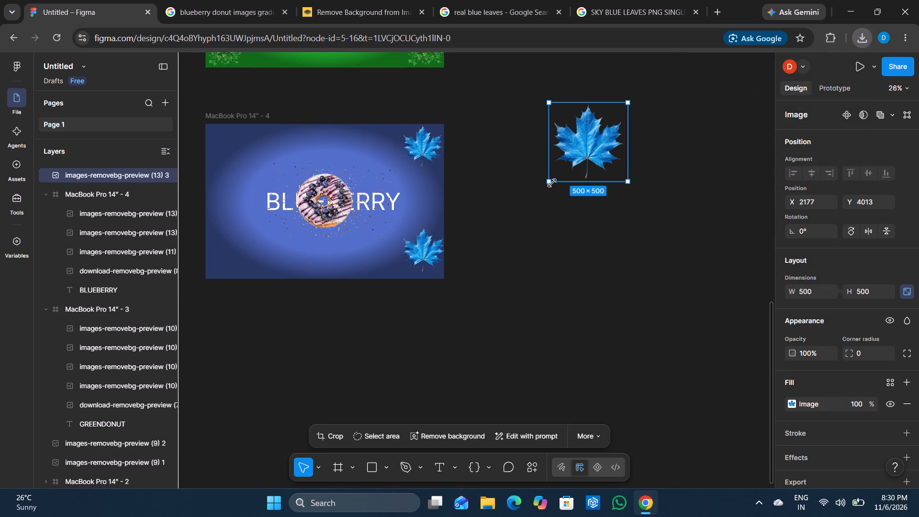
{"action": "left_click_drag", "start_coordinate": [552, 183], "coordinate": [588, 151]}
{"action": "left_click", "coordinate": [584, 153]}
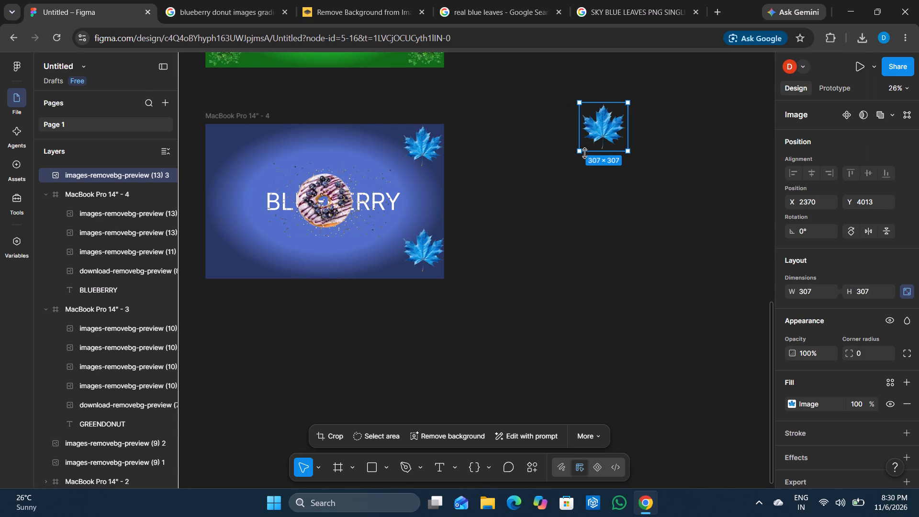
{"action": "left_click", "coordinate": [581, 154]}
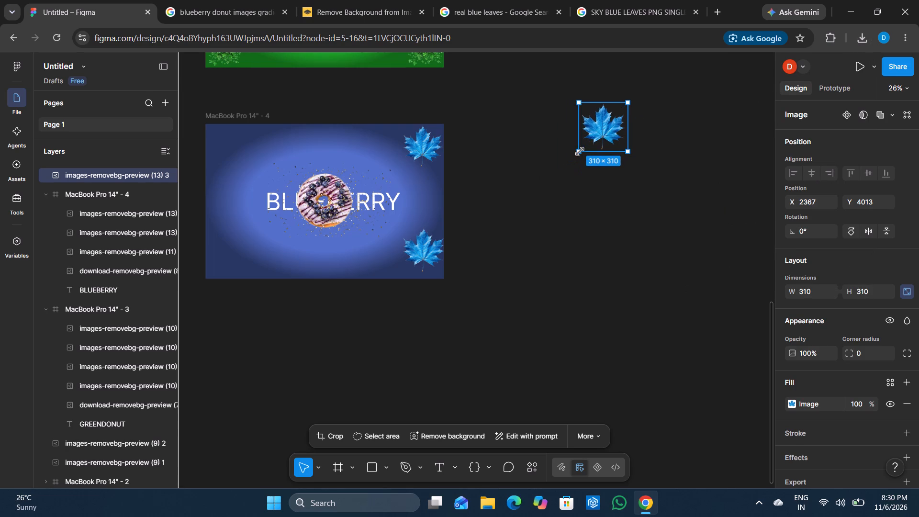
{"action": "left_click_drag", "start_coordinate": [601, 136], "coordinate": [340, 252]}
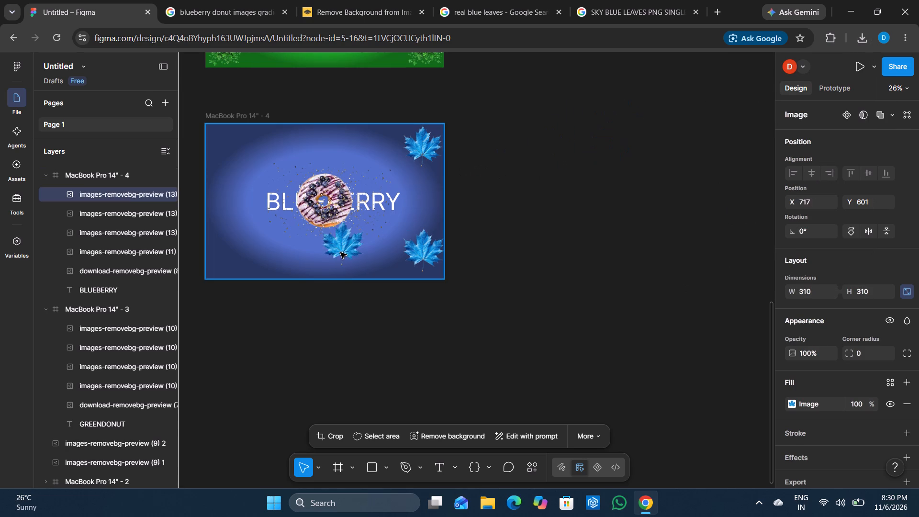
{"action": "left_click_drag", "start_coordinate": [340, 252], "coordinate": [226, 266]}
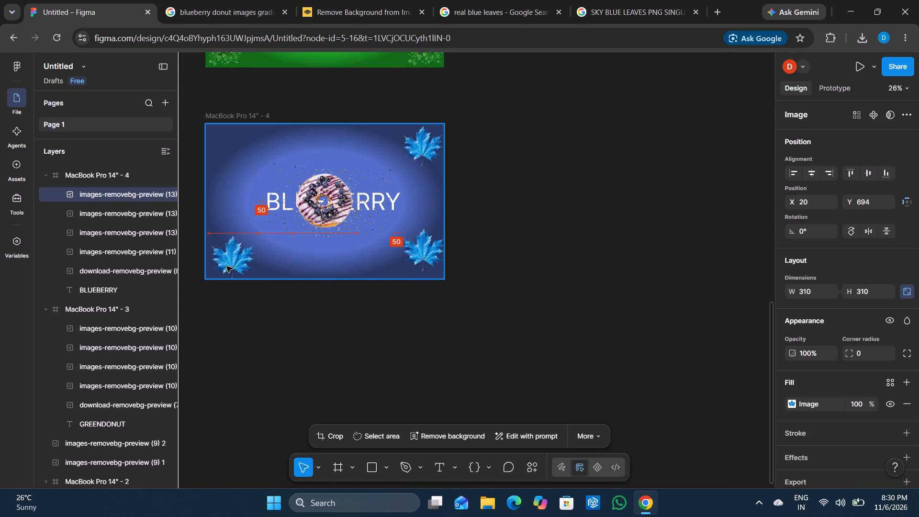
{"action": "left_click_drag", "start_coordinate": [226, 266], "coordinate": [224, 260]}
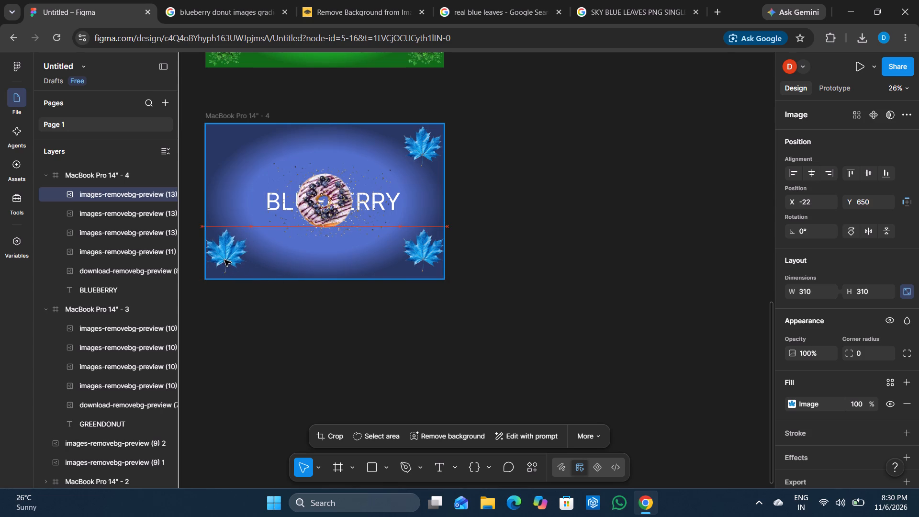
{"action": "left_click_drag", "start_coordinate": [224, 260], "coordinate": [225, 260]}
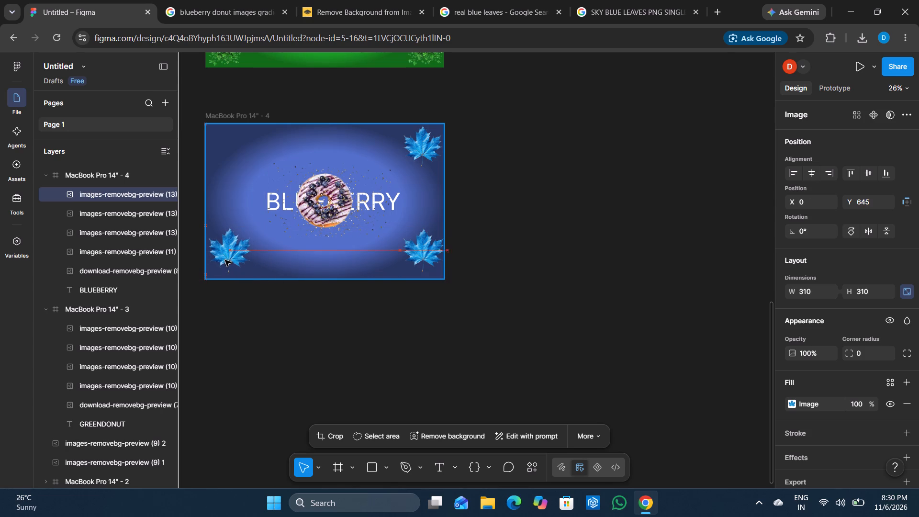
{"action": "left_click_drag", "start_coordinate": [225, 260], "coordinate": [223, 261]}
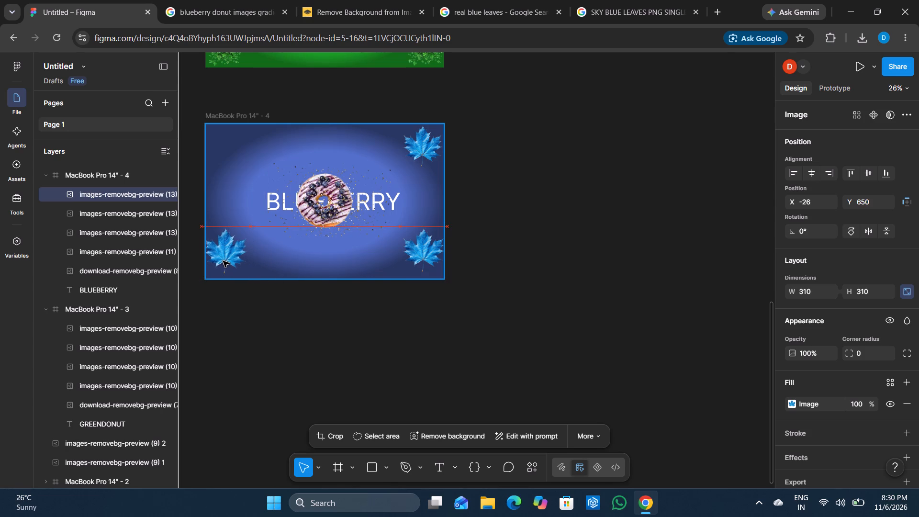
{"action": "left_click_drag", "start_coordinate": [223, 261], "coordinate": [224, 259]}
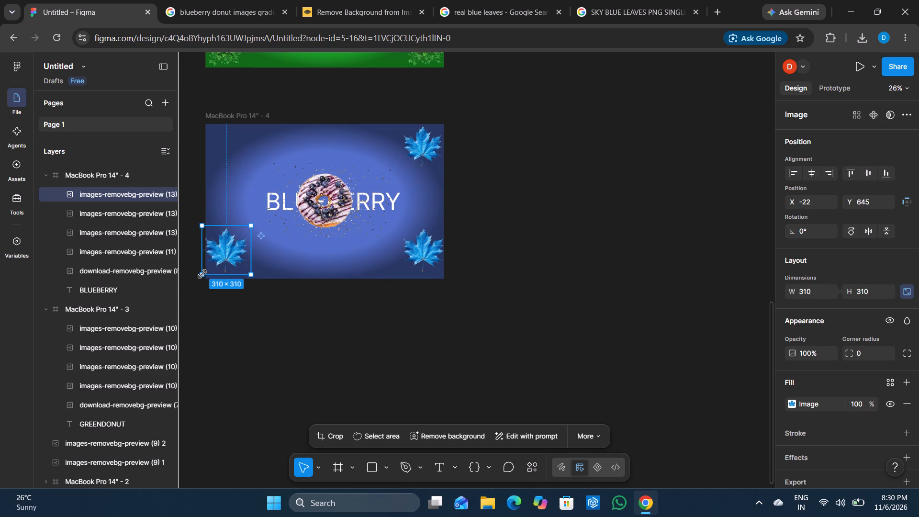
Shrink the BLUEBERRY slide's lower-left maple leaf to about 281 × 281 and reposition it at about X -23, Y 668.
{"action": "left_click_drag", "start_coordinate": [202, 274], "coordinate": [251, 283]}
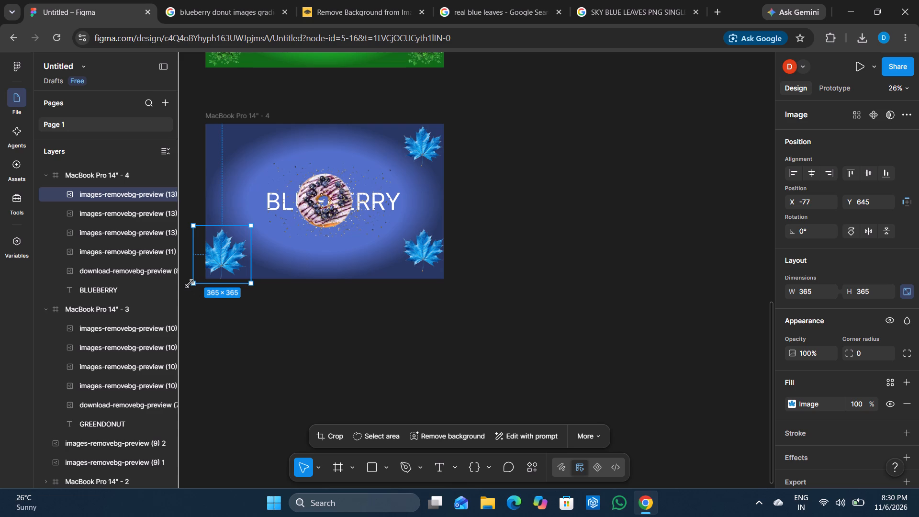
{"action": "left_click_drag", "start_coordinate": [189, 283], "coordinate": [215, 268]}
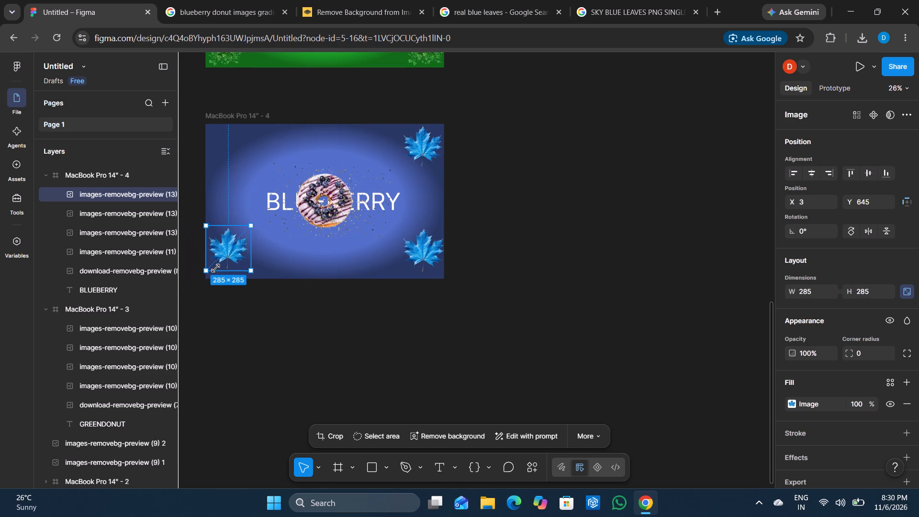
{"action": "left_click_drag", "start_coordinate": [215, 268], "coordinate": [213, 270]}
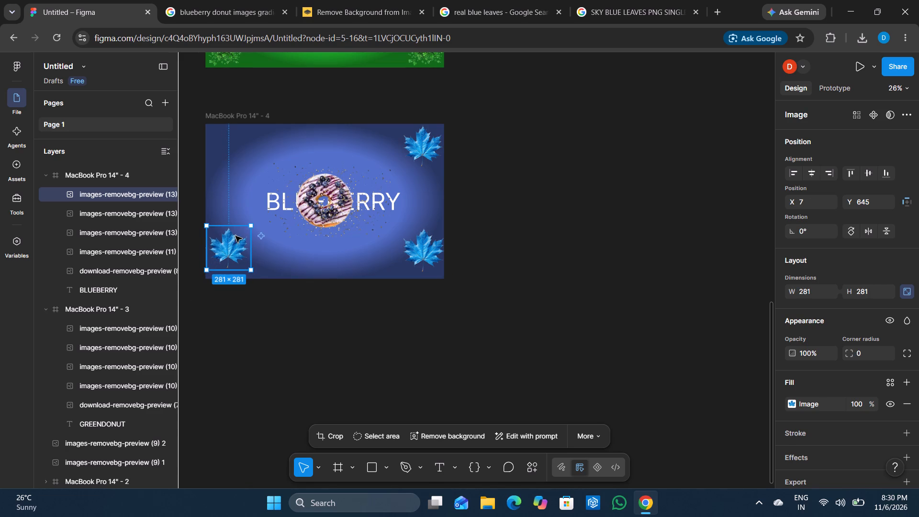
{"action": "left_click_drag", "start_coordinate": [235, 236], "coordinate": [236, 240]}
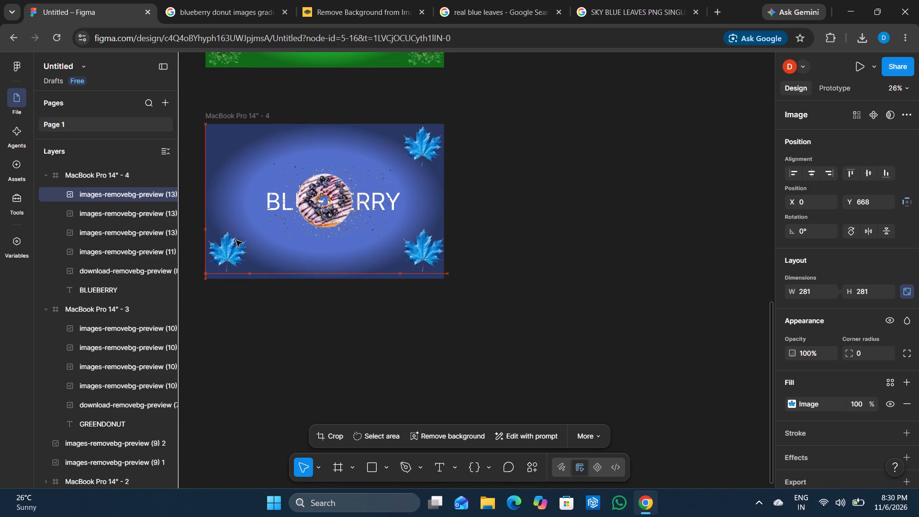
{"action": "left_click_drag", "start_coordinate": [236, 240], "coordinate": [235, 243]}
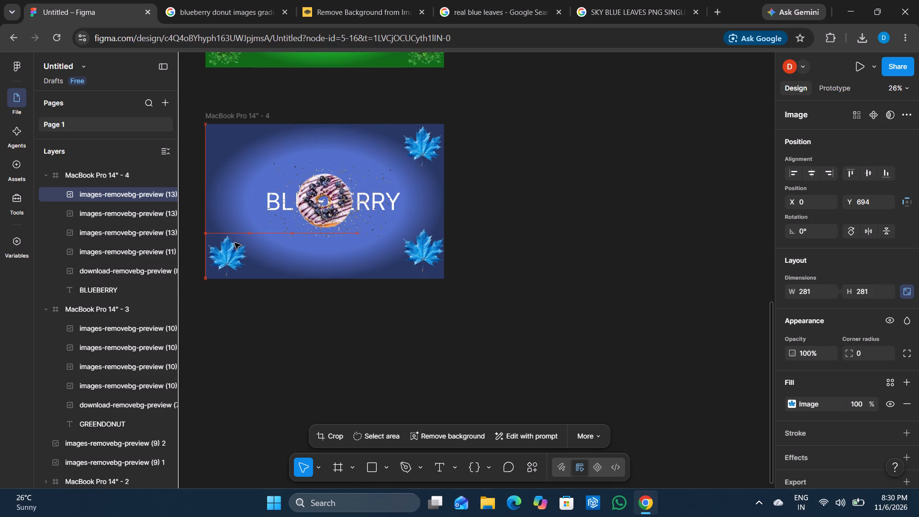
{"action": "left_click_drag", "start_coordinate": [235, 243], "coordinate": [235, 243]}
{"action": "left_click_drag", "start_coordinate": [235, 243], "coordinate": [231, 241]}
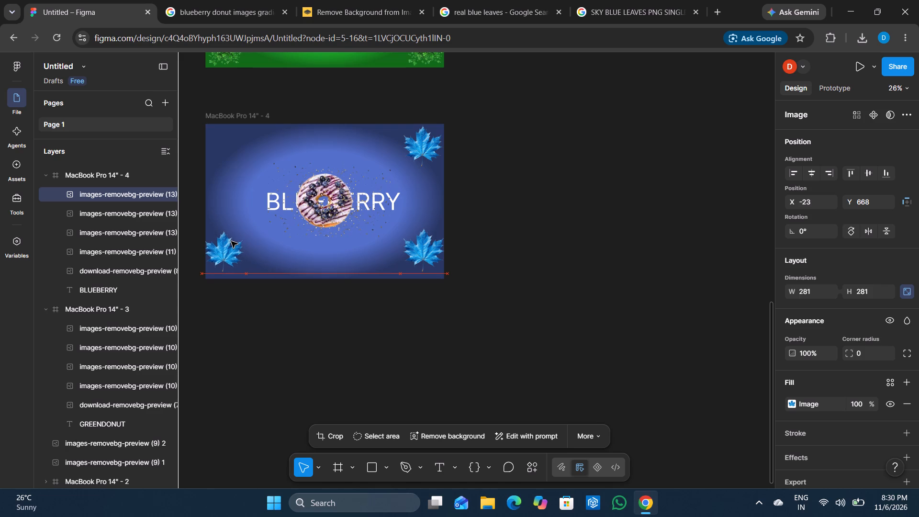
{"action": "left_click_drag", "start_coordinate": [231, 241], "coordinate": [236, 242]}
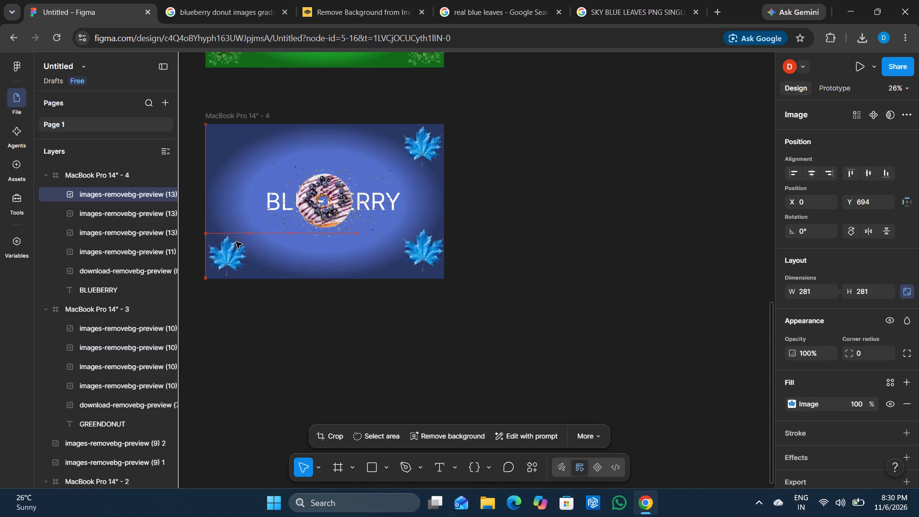
{"action": "left_click_drag", "start_coordinate": [236, 242], "coordinate": [233, 241]}
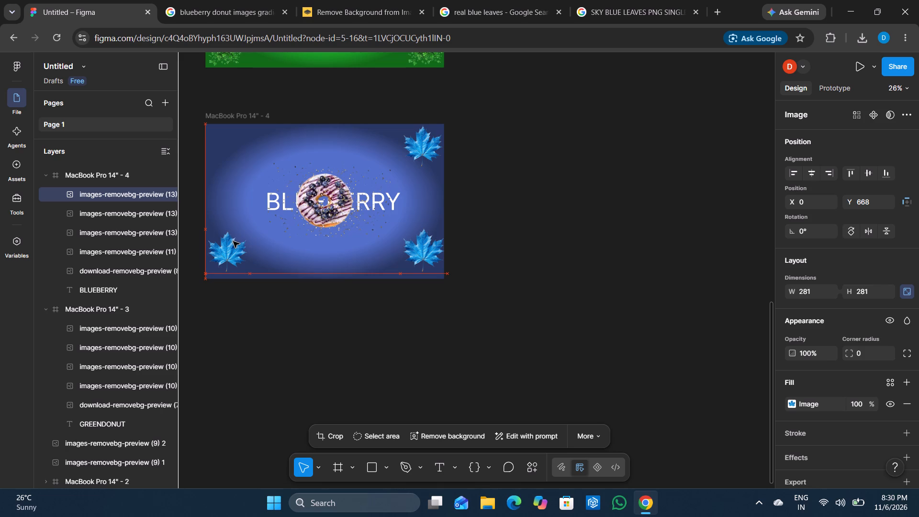
{"action": "left_click_drag", "start_coordinate": [233, 241], "coordinate": [231, 240]}
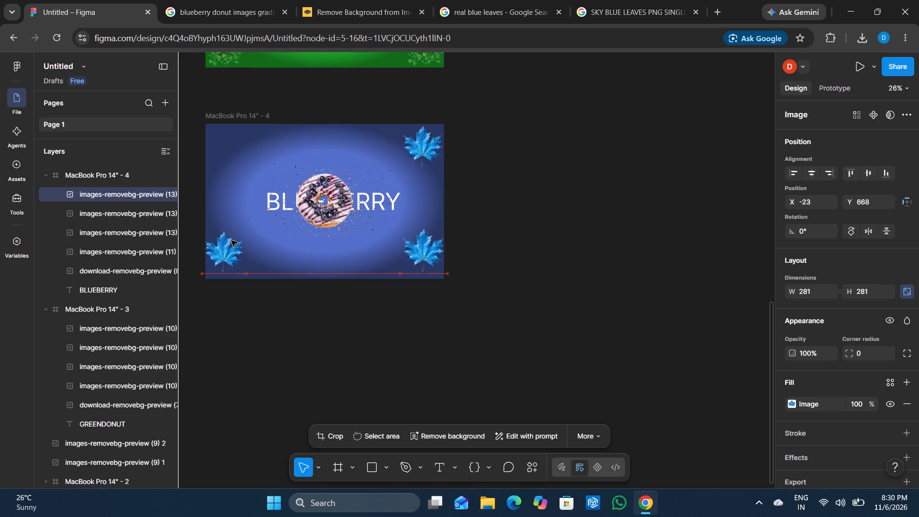
{"action": "left_click_drag", "start_coordinate": [231, 240], "coordinate": [231, 241]}
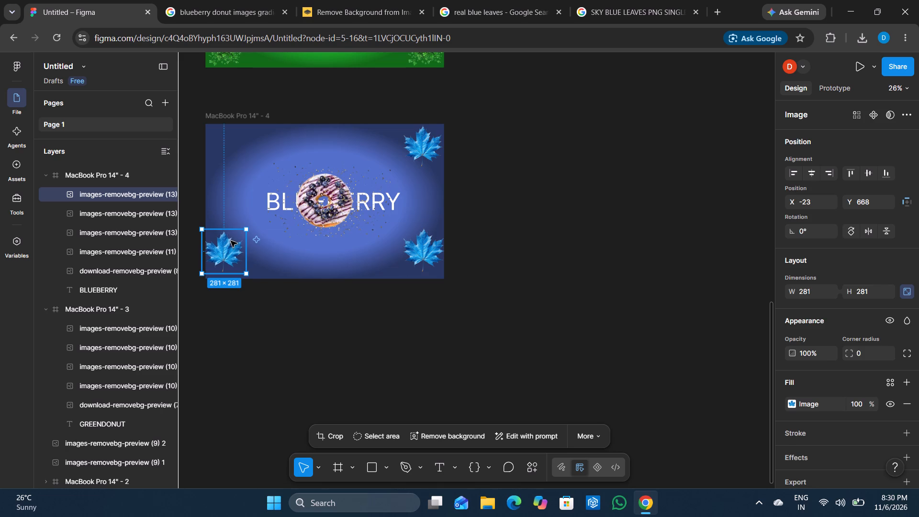
{"action": "left_click", "coordinate": [225, 248]}
{"action": "left_click", "coordinate": [687, 237]}
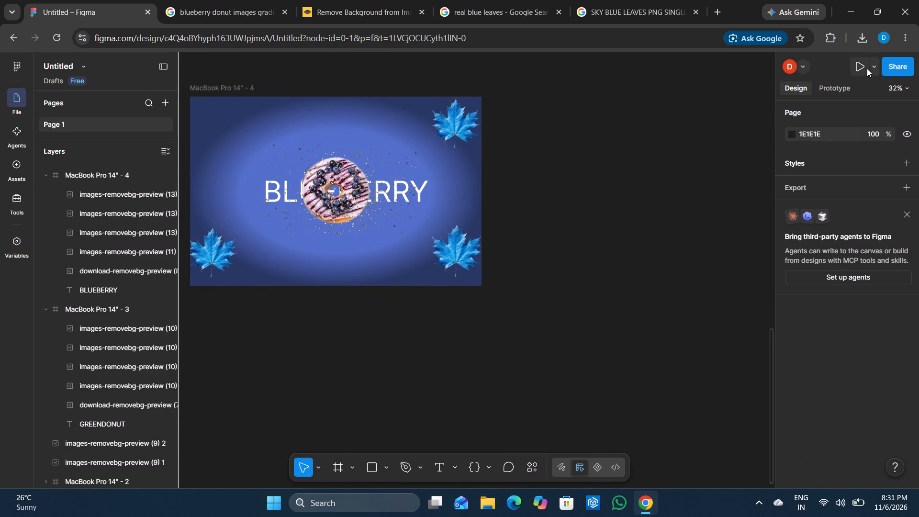
Add a fourth copy of the downloaded maple leaf to the BLUEBERRY slide's upper-left corner, about 291 × 291 at X -23, Y 0.
{"action": "left_click", "coordinate": [861, 33]}
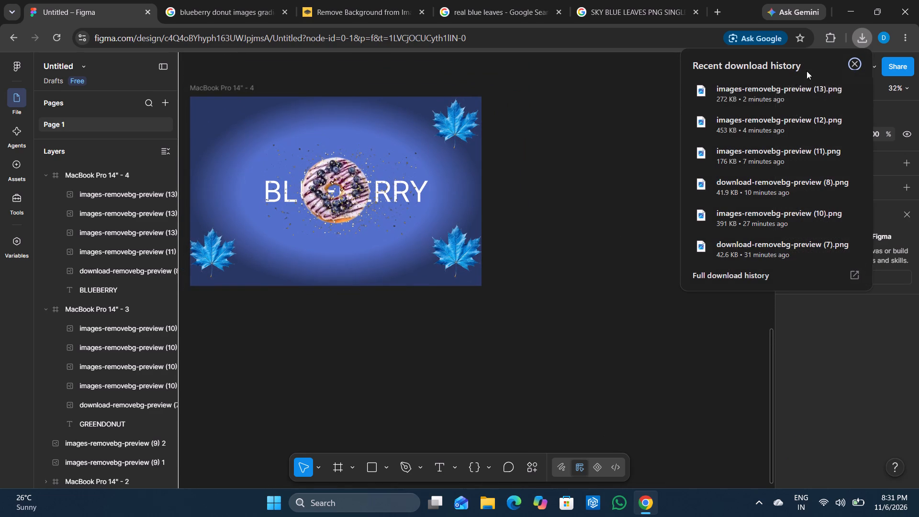
{"action": "left_click_drag", "start_coordinate": [779, 91], "coordinate": [551, 159]}
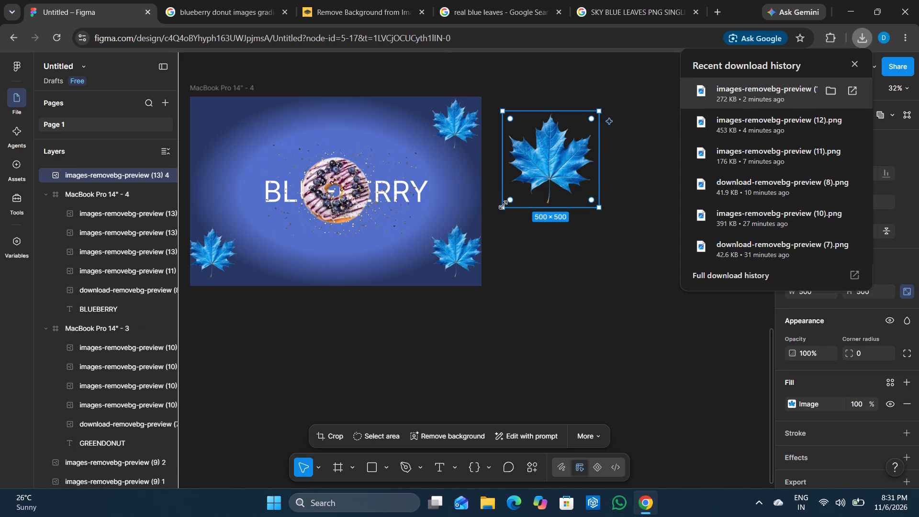
{"action": "left_click_drag", "start_coordinate": [503, 205], "coordinate": [542, 176]}
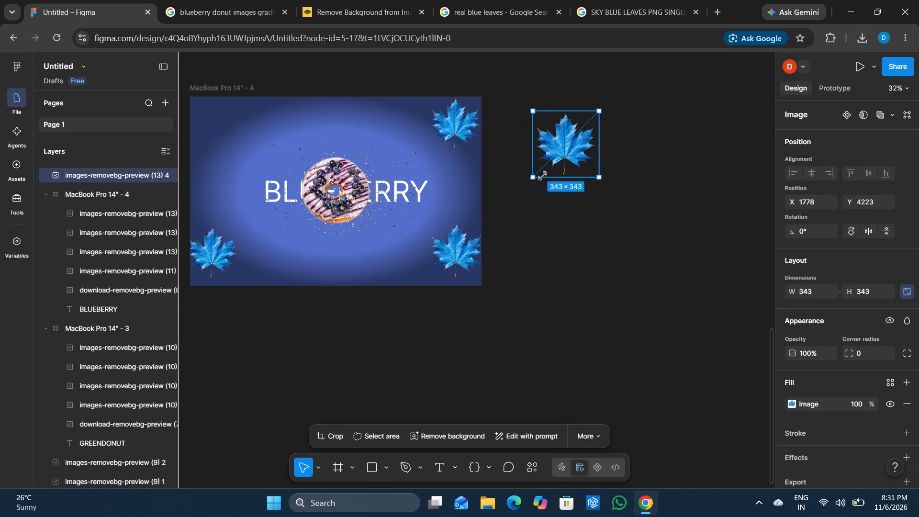
{"action": "left_click_drag", "start_coordinate": [542, 176], "coordinate": [554, 167]}
{"action": "left_click_drag", "start_coordinate": [560, 153], "coordinate": [385, 136]}
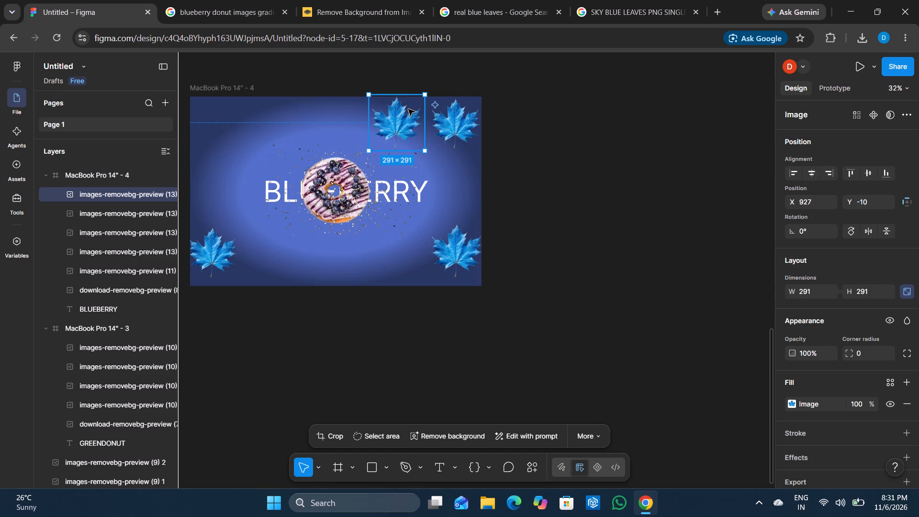
{"action": "left_click_drag", "start_coordinate": [402, 124], "coordinate": [274, 118]}
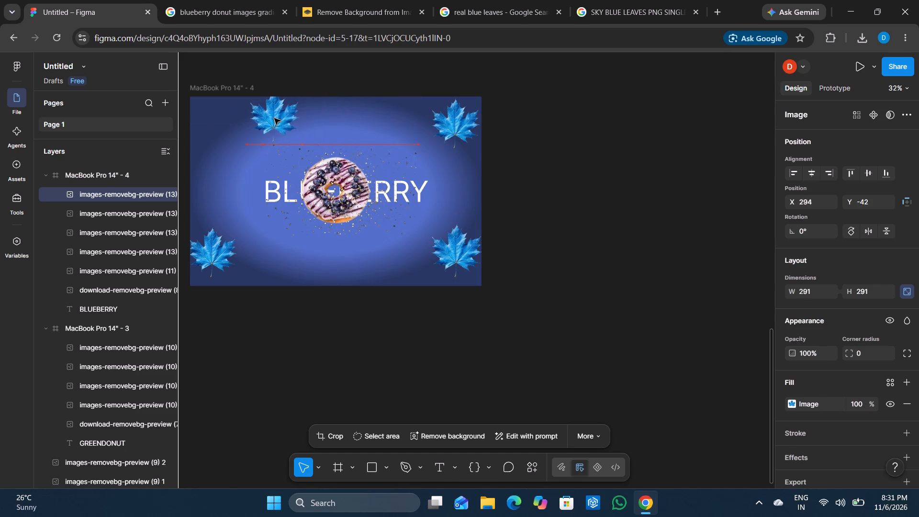
{"action": "left_click_drag", "start_coordinate": [274, 118], "coordinate": [215, 123]}
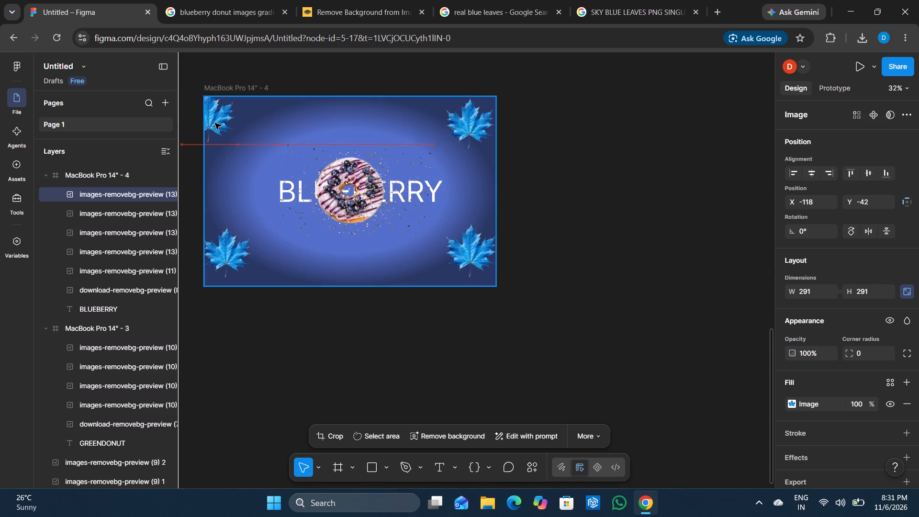
{"action": "left_click_drag", "start_coordinate": [215, 123], "coordinate": [231, 135]}
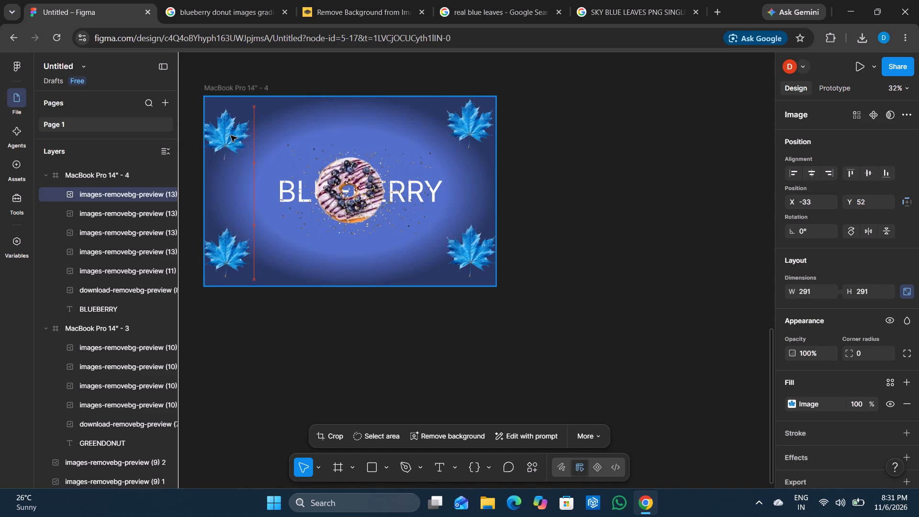
{"action": "left_click_drag", "start_coordinate": [231, 135], "coordinate": [237, 131]}
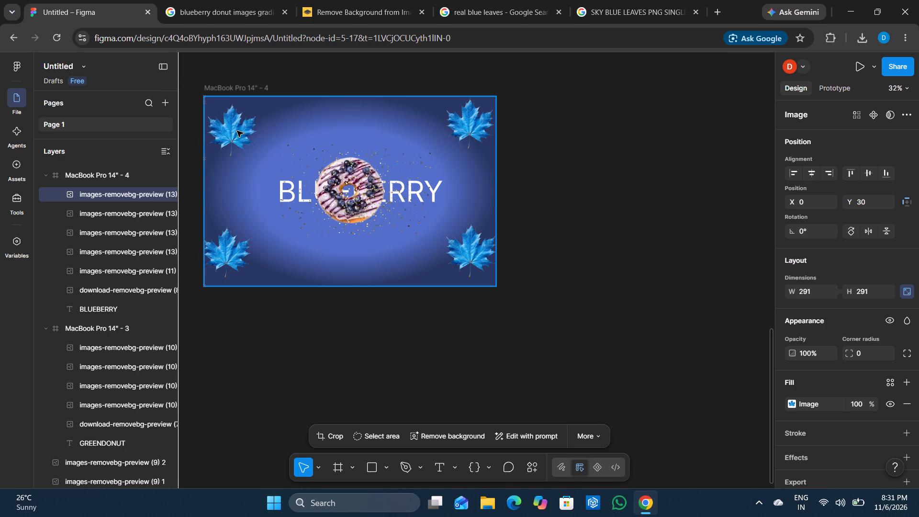
{"action": "left_click_drag", "start_coordinate": [237, 131], "coordinate": [237, 129]}
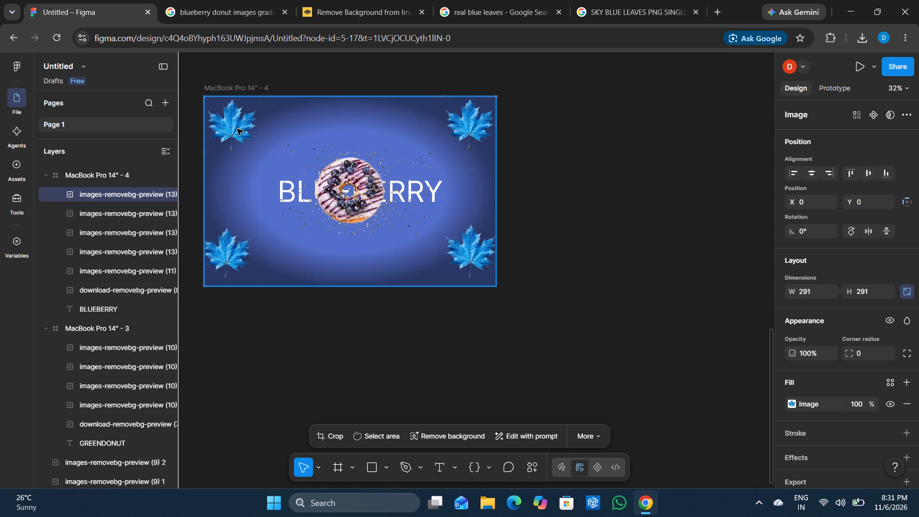
{"action": "left_click_drag", "start_coordinate": [237, 129], "coordinate": [234, 127]}
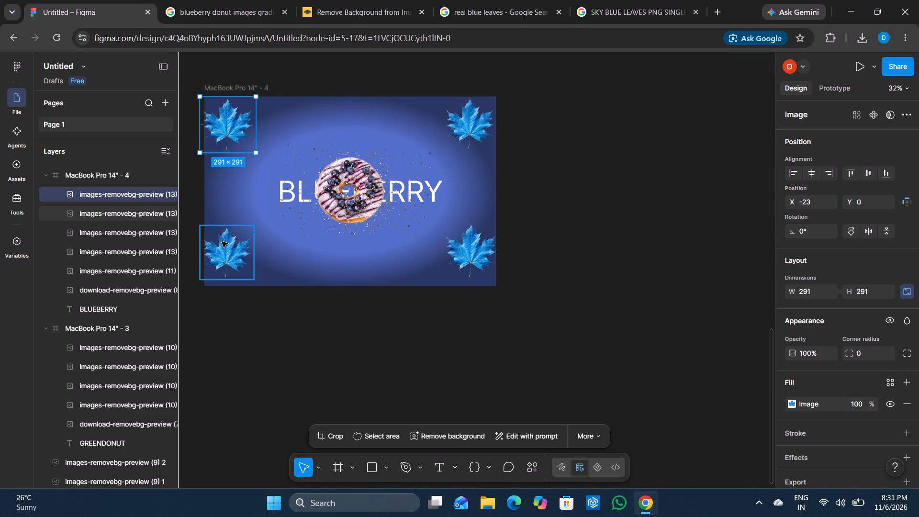
Move the BLUEBERRY slide's lower-left maple leaf to X 0, Y 668.
{"action": "left_click", "coordinate": [222, 241]}
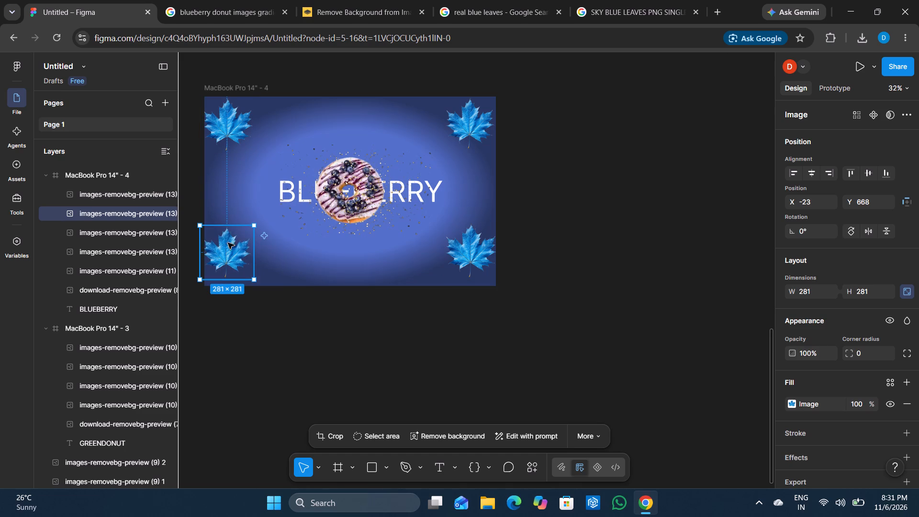
{"action": "left_click", "coordinate": [226, 246]}
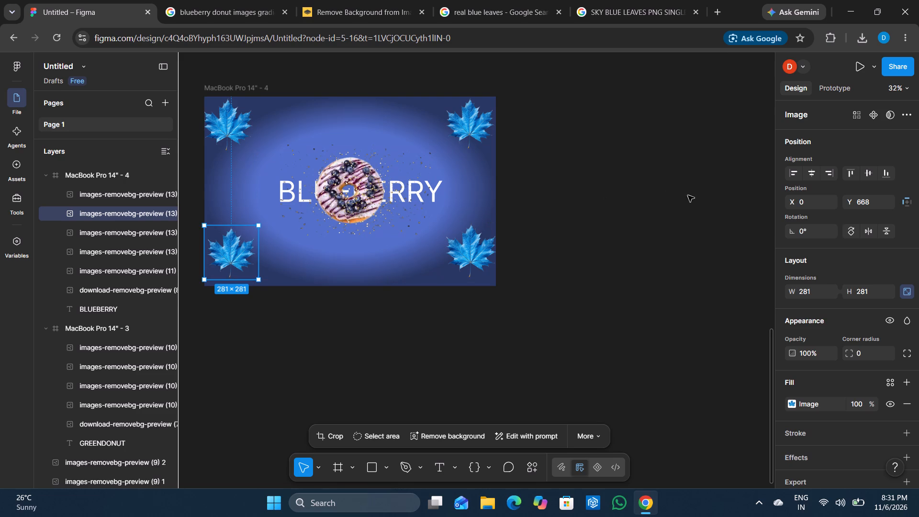
{"action": "left_click", "coordinate": [737, 199]}
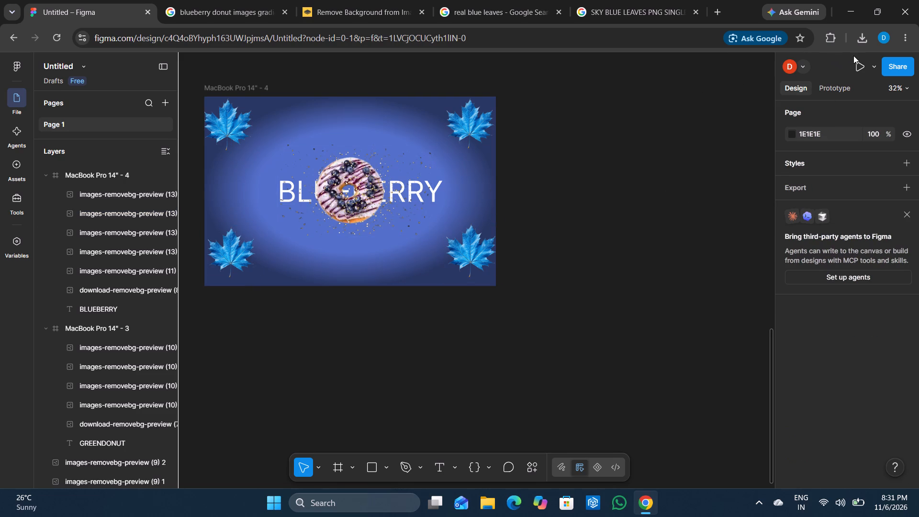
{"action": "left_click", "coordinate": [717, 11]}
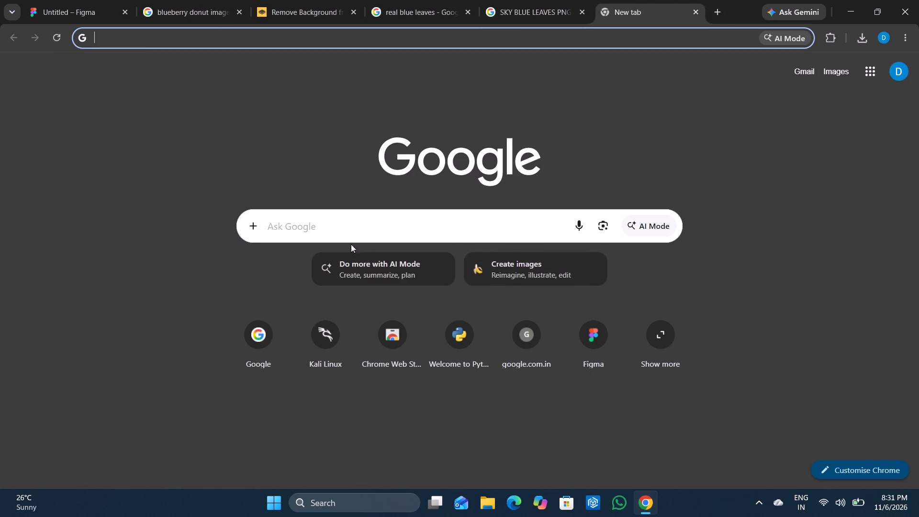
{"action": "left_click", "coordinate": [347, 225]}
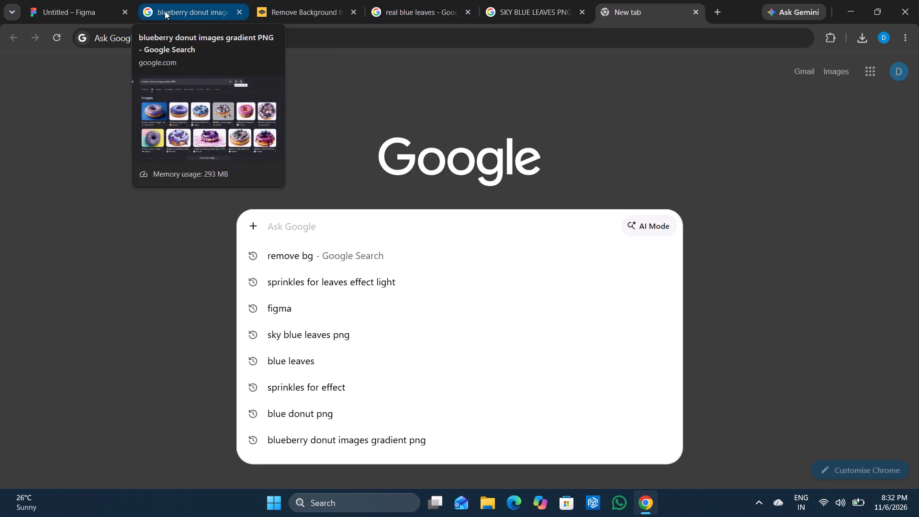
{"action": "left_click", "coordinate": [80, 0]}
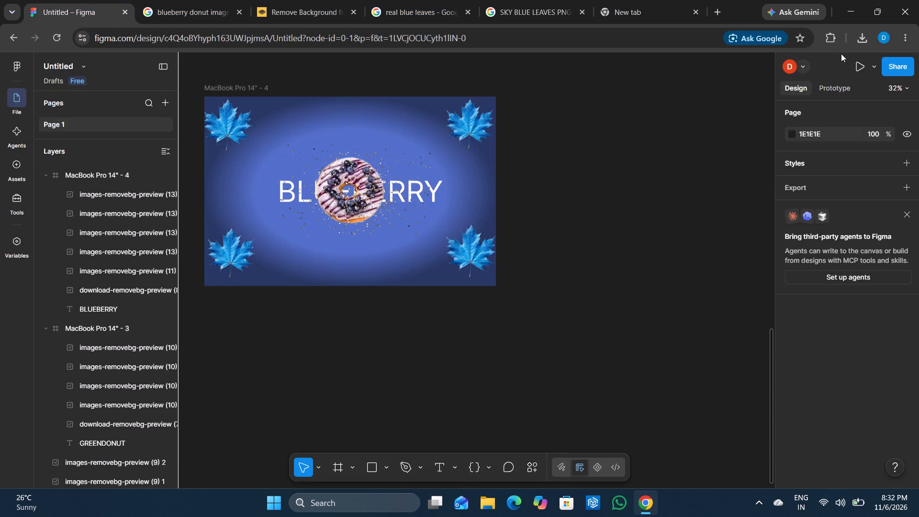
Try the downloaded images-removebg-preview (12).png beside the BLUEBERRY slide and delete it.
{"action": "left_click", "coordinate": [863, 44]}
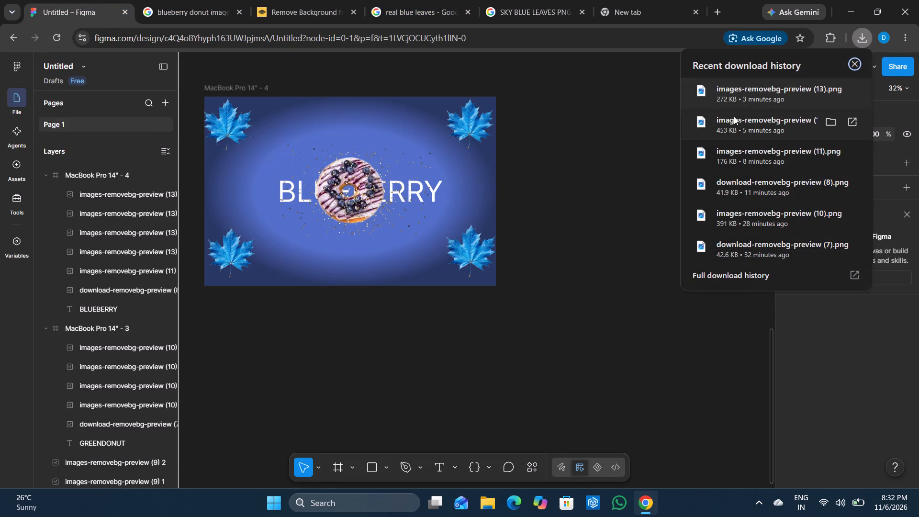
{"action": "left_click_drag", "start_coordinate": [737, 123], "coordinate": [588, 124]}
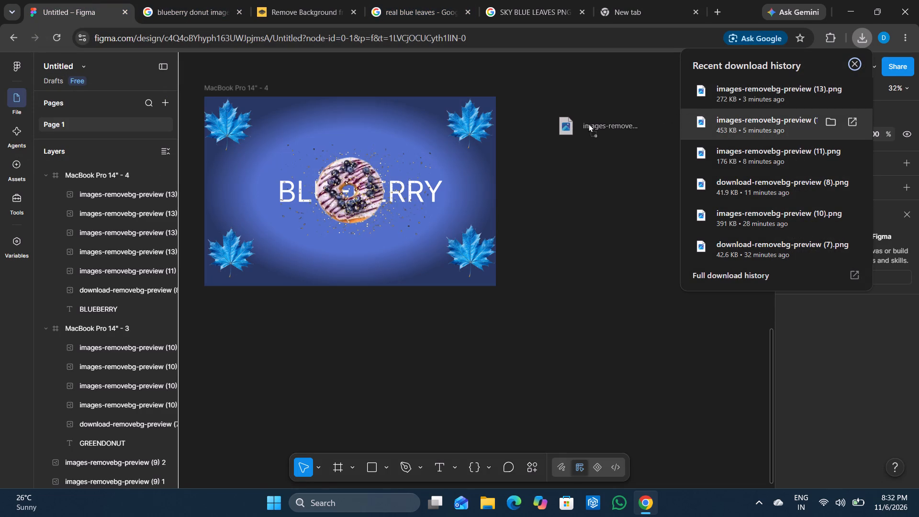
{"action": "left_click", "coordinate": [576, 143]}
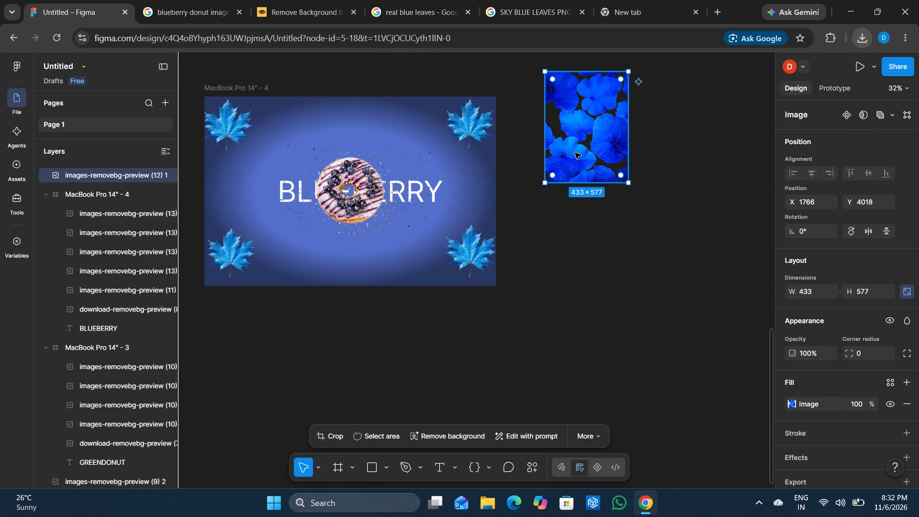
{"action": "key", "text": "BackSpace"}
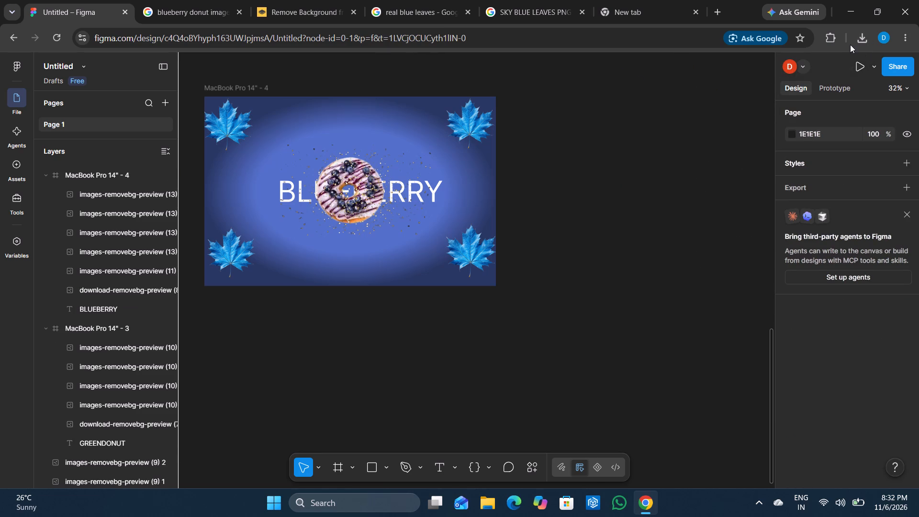
Add the downloaded gold sprinkles image (11) over the BLUEBERRY slide's upper-right maple leaf, about 351 × 211 at X 1238, Y 35.
{"action": "left_click", "coordinate": [862, 42]}
{"action": "left_click_drag", "start_coordinate": [792, 158], "coordinate": [608, 135]}
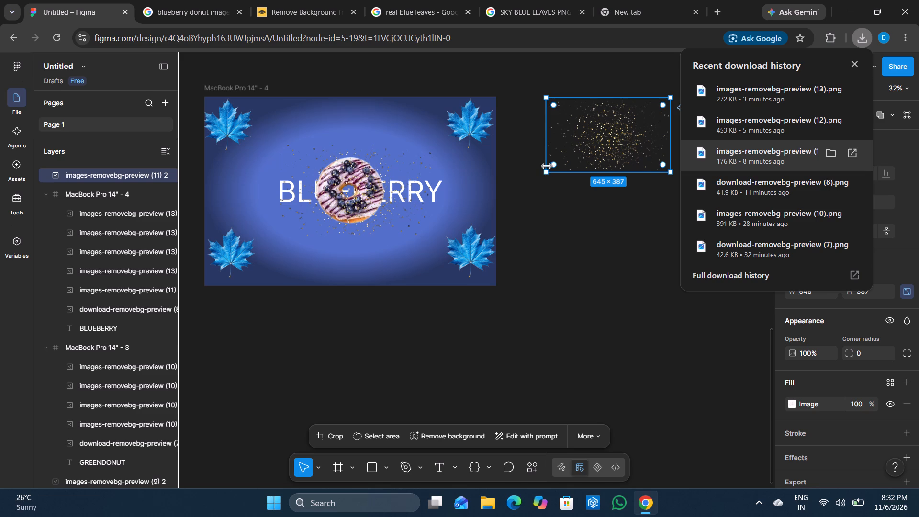
{"action": "left_click_drag", "start_coordinate": [547, 174], "coordinate": [562, 160]}
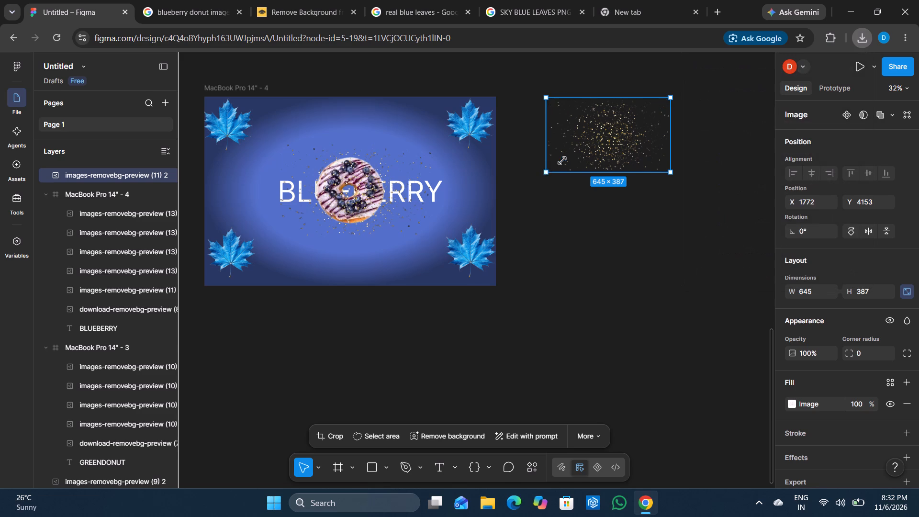
{"action": "left_click_drag", "start_coordinate": [562, 160], "coordinate": [603, 135]}
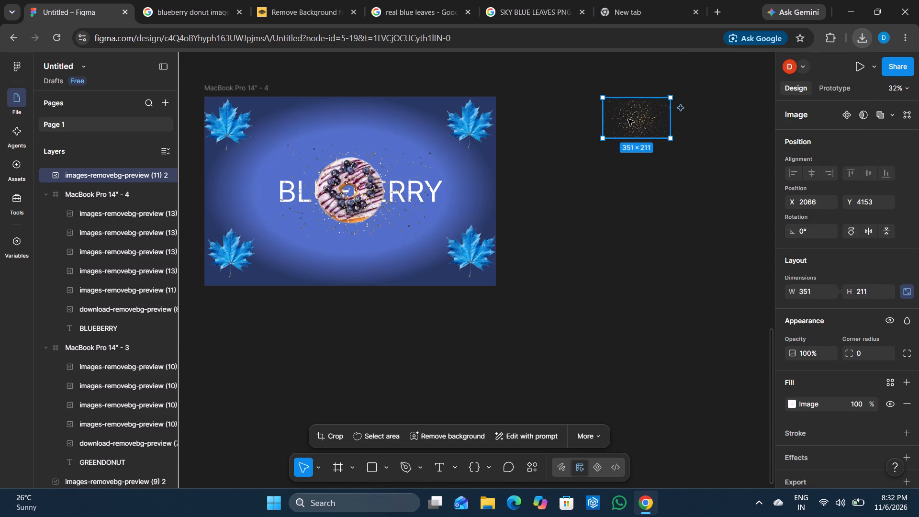
{"action": "left_click_drag", "start_coordinate": [628, 119], "coordinate": [471, 120]}
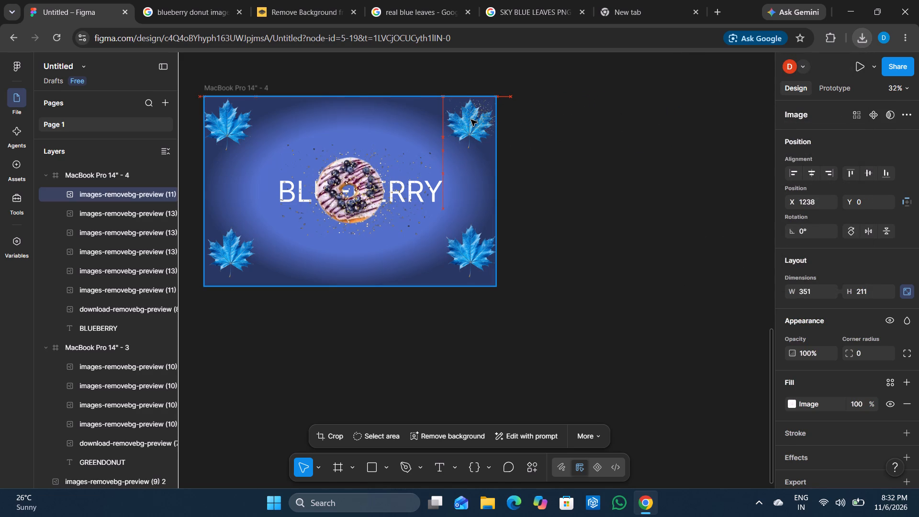
{"action": "left_click_drag", "start_coordinate": [471, 120], "coordinate": [471, 121]}
{"action": "left_click_drag", "start_coordinate": [471, 121], "coordinate": [471, 123]}
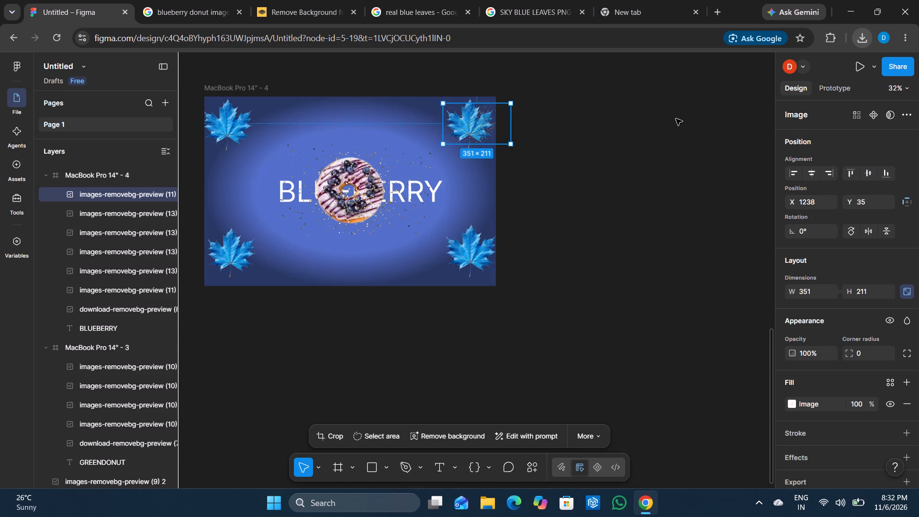
{"action": "left_click", "coordinate": [676, 119]}
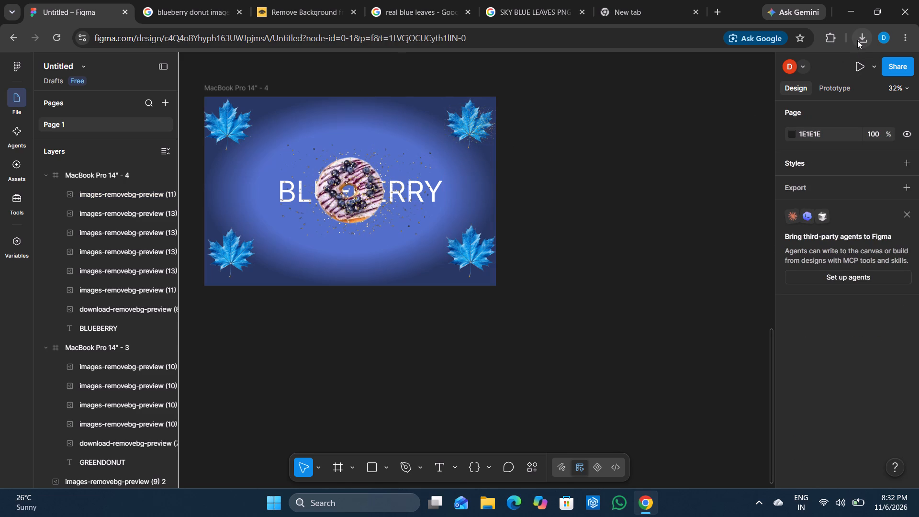
Add the downloaded gold sprinkles image (11) over the BLUEBERRY slide's lower-right maple leaf, about 420 × 252 at X 1169, Y 701.
{"action": "left_click", "coordinate": [859, 38]}
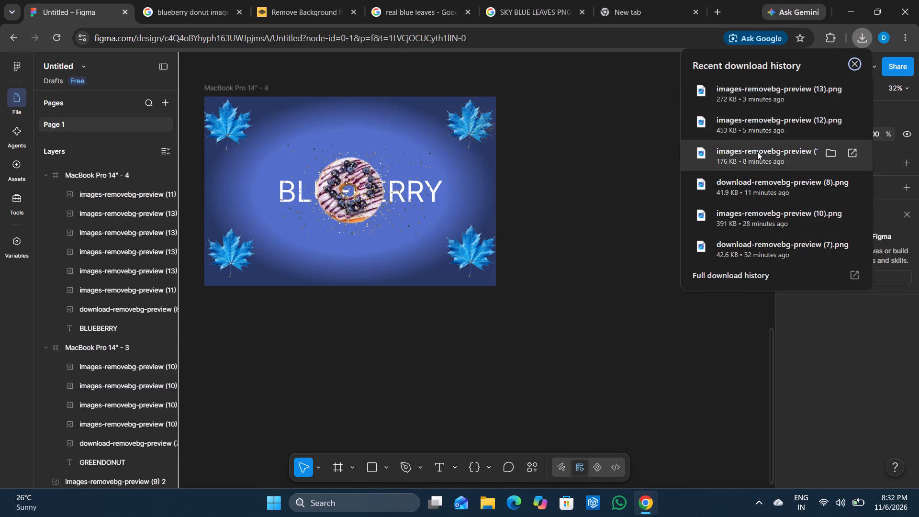
{"action": "left_click_drag", "start_coordinate": [757, 152], "coordinate": [619, 143]}
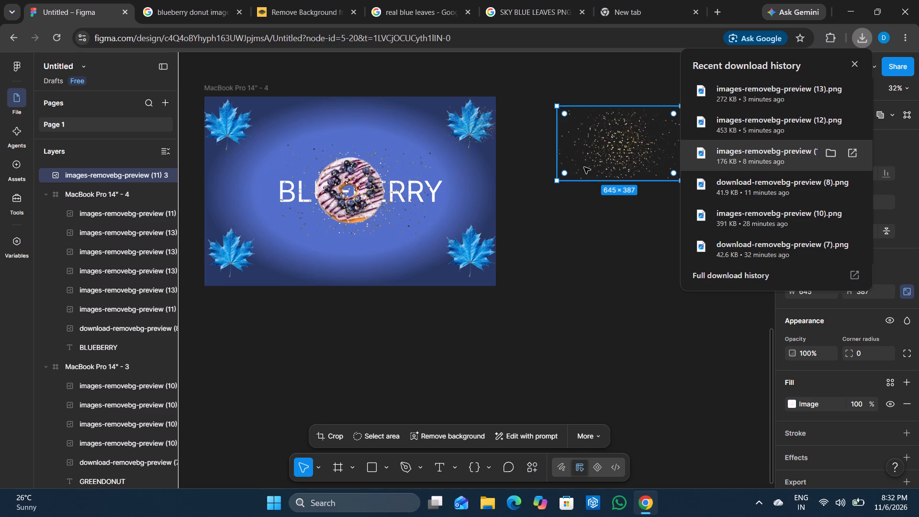
{"action": "left_click_drag", "start_coordinate": [557, 180], "coordinate": [572, 178]}
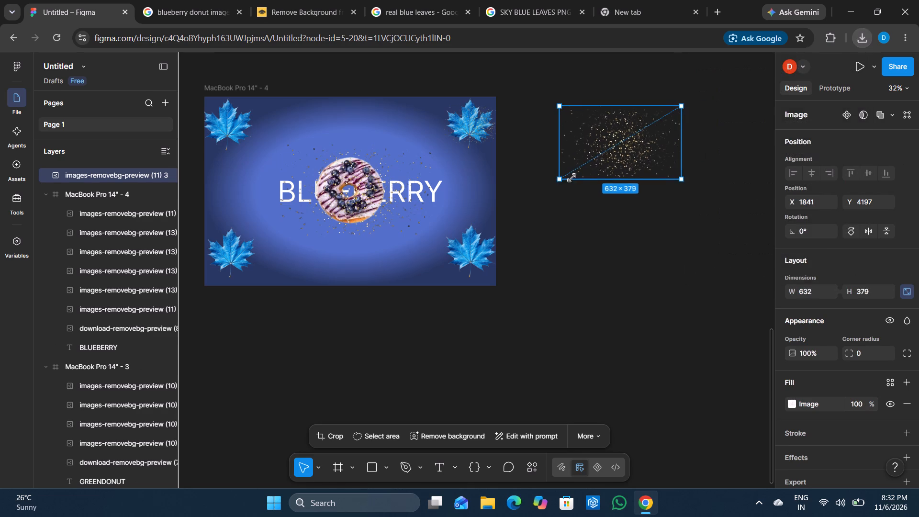
{"action": "left_click_drag", "start_coordinate": [572, 178], "coordinate": [617, 169]}
{"action": "left_click_drag", "start_coordinate": [617, 169], "coordinate": [585, 167]}
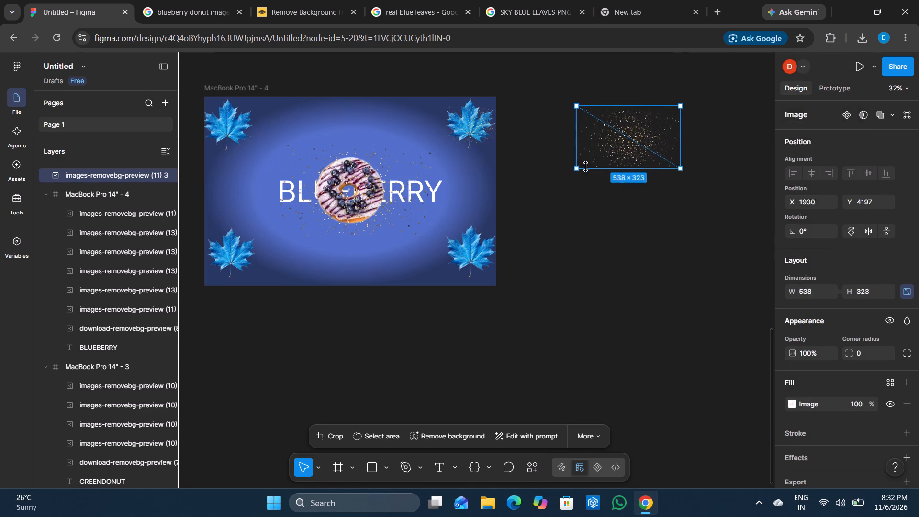
{"action": "left_click_drag", "start_coordinate": [585, 167], "coordinate": [592, 162]}
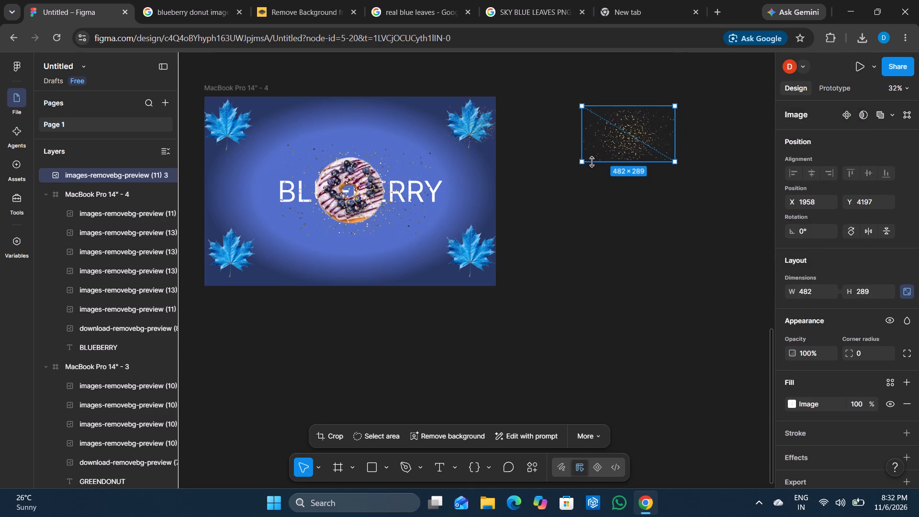
{"action": "left_click_drag", "start_coordinate": [592, 162], "coordinate": [593, 155]}
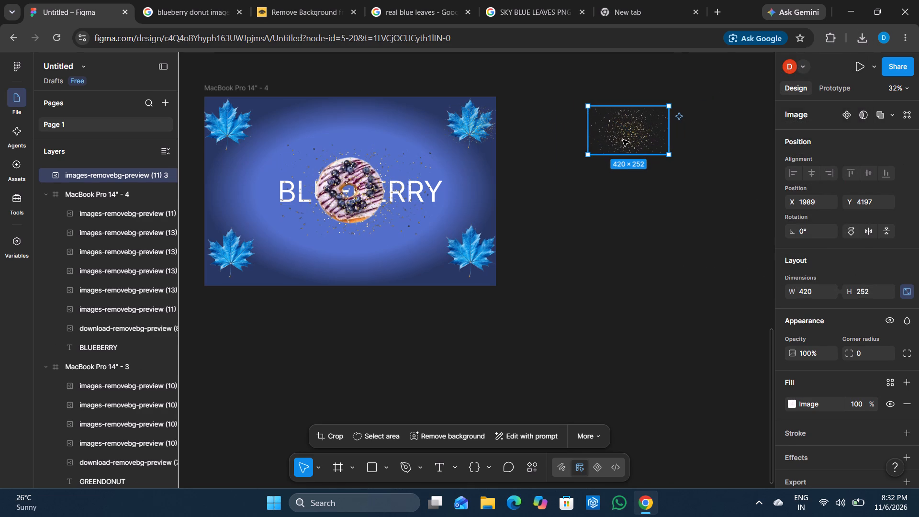
{"action": "left_click_drag", "start_coordinate": [549, 97], "coordinate": [631, 135]}
{"action": "left_click", "coordinate": [556, 77]}
{"action": "left_click_drag", "start_coordinate": [617, 112], "coordinate": [537, 195]}
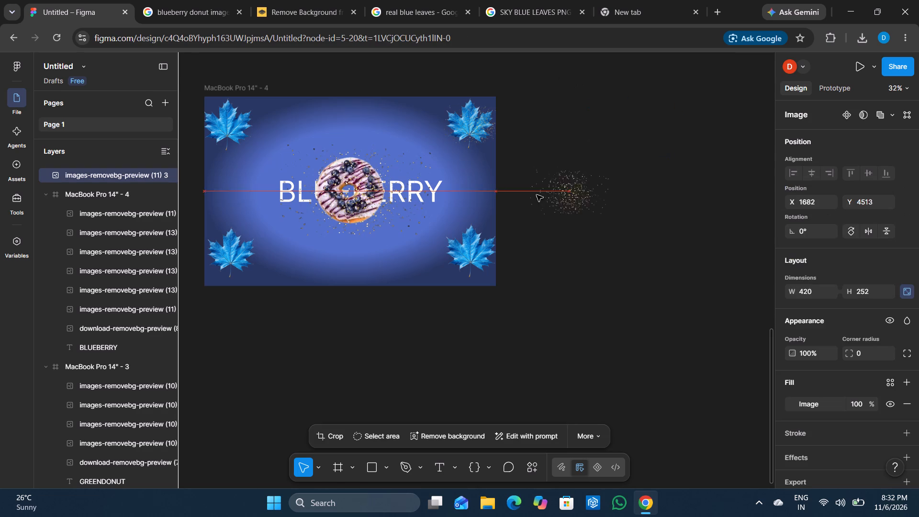
{"action": "left_click_drag", "start_coordinate": [537, 195], "coordinate": [463, 237]}
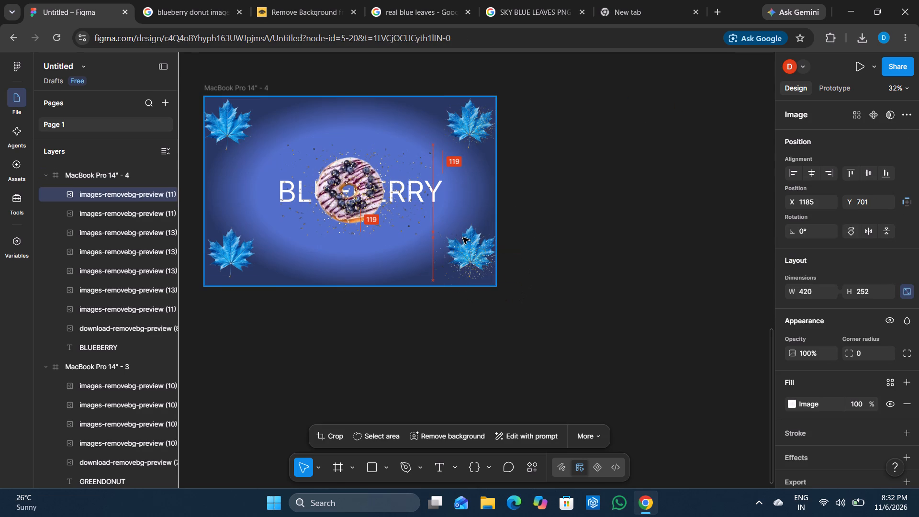
{"action": "left_click_drag", "start_coordinate": [463, 237], "coordinate": [458, 237]}
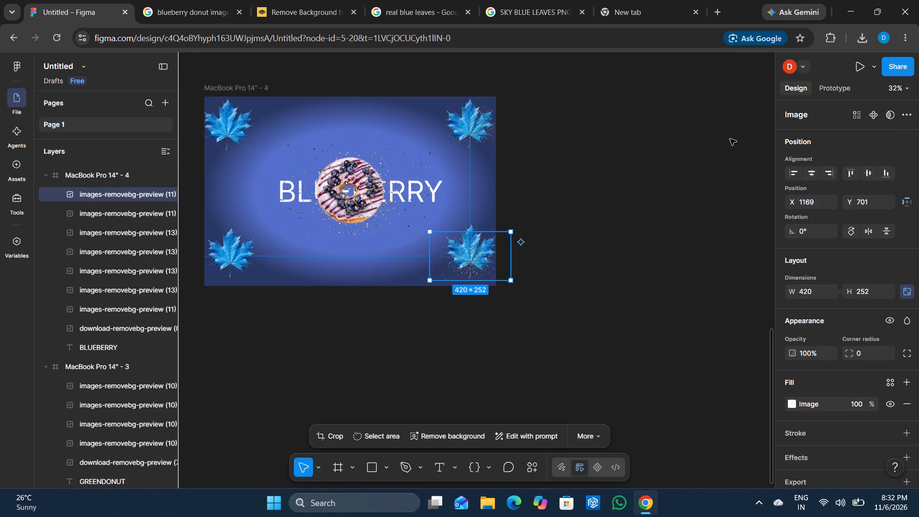
{"action": "left_click", "coordinate": [730, 139]}
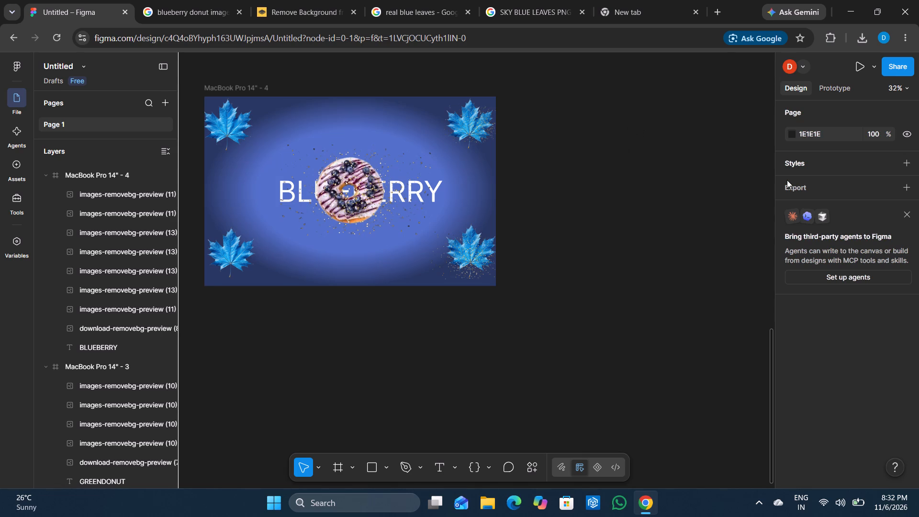
Add another copy of the gold sprinkles image (11) over the BLUEBERRY slide's lower-left maple leaf, about 429 × 257.
{"action": "left_click", "coordinate": [857, 42]}
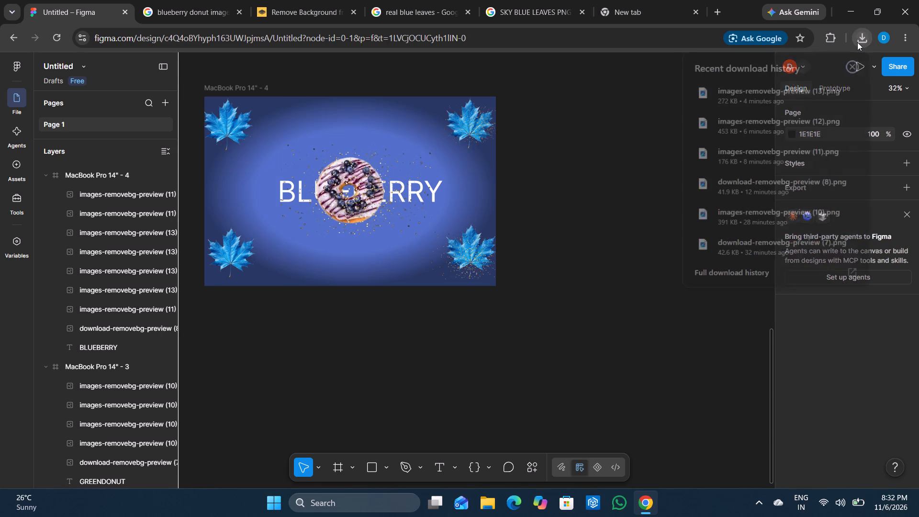
{"action": "left_click_drag", "start_coordinate": [730, 153], "coordinate": [615, 135]}
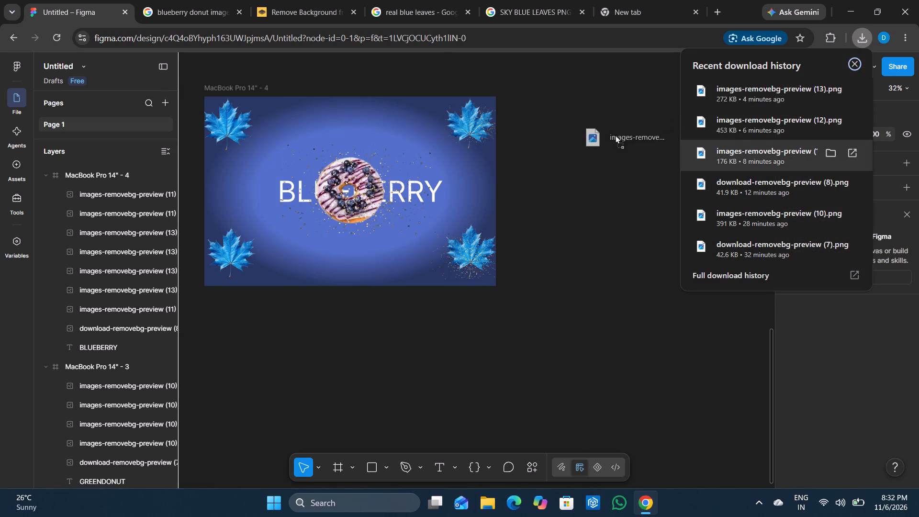
{"action": "left_click_drag", "start_coordinate": [615, 135], "coordinate": [560, 131]}
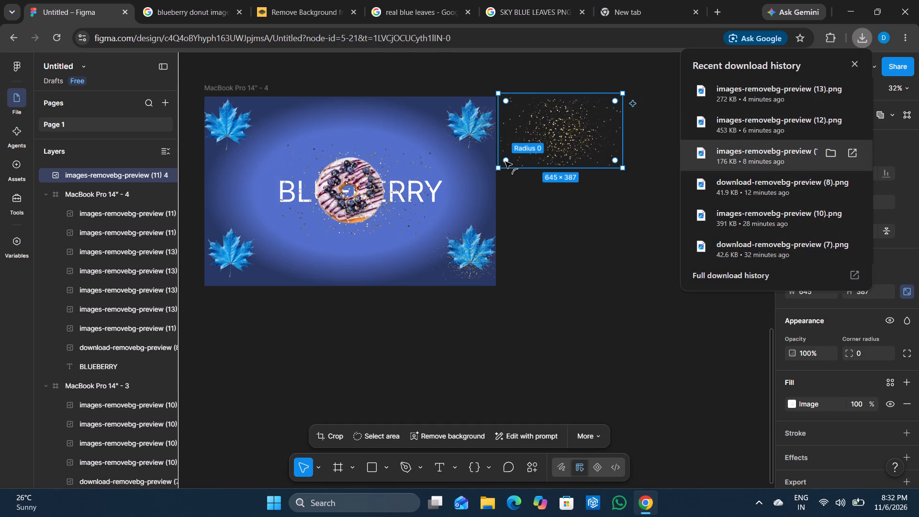
{"action": "left_click_drag", "start_coordinate": [500, 166], "coordinate": [500, 165]}
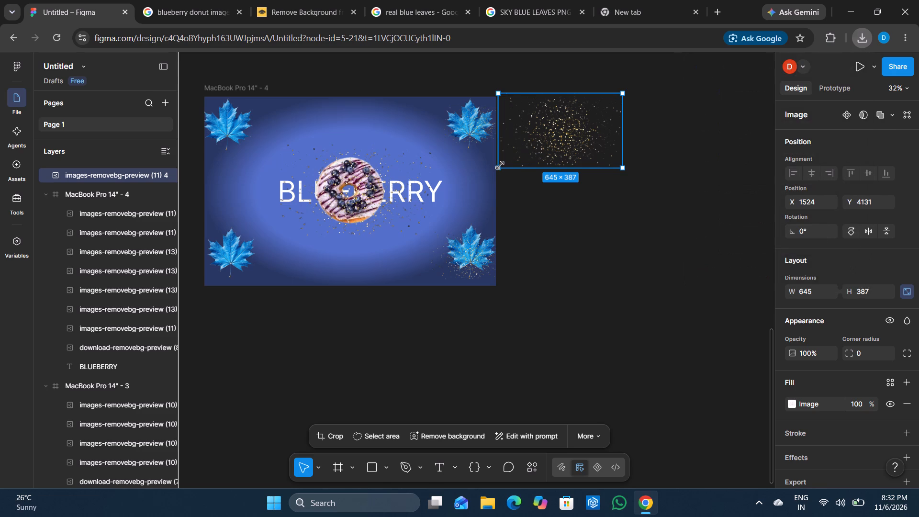
{"action": "left_click_drag", "start_coordinate": [500, 165], "coordinate": [528, 146]}
{"action": "left_click_drag", "start_coordinate": [528, 146], "coordinate": [539, 138]}
{"action": "left_click_drag", "start_coordinate": [596, 117], "coordinate": [327, 202]}
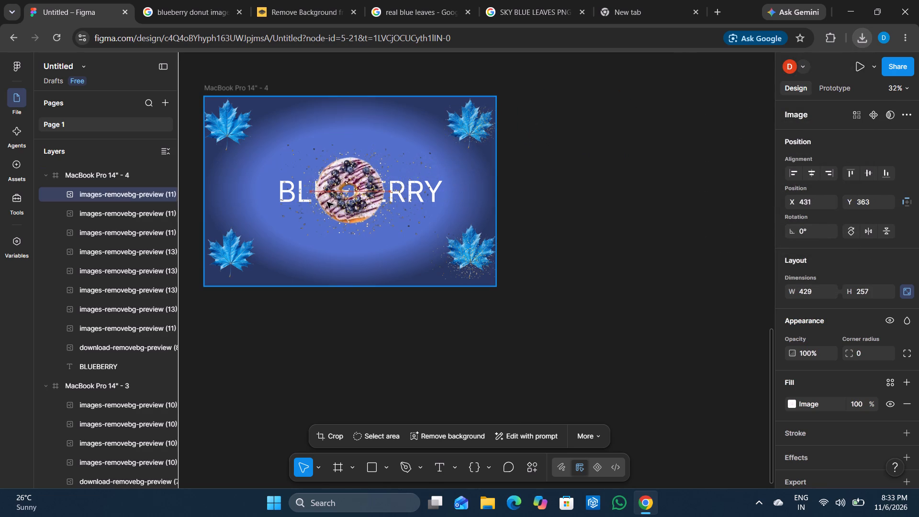
{"action": "left_click_drag", "start_coordinate": [327, 202], "coordinate": [236, 253]}
{"action": "left_click", "coordinate": [581, 202]}
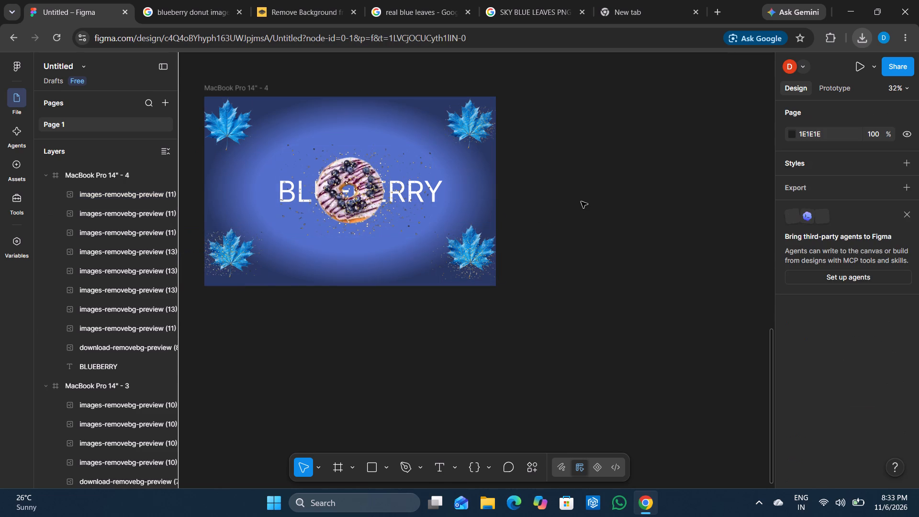
Add another copy of the gold sprinkles image (11) over the BLUEBERRY slide's upper-left maple leaf, about 416 × 250 at X -36, Y 21.
{"action": "left_click", "coordinate": [859, 37]}
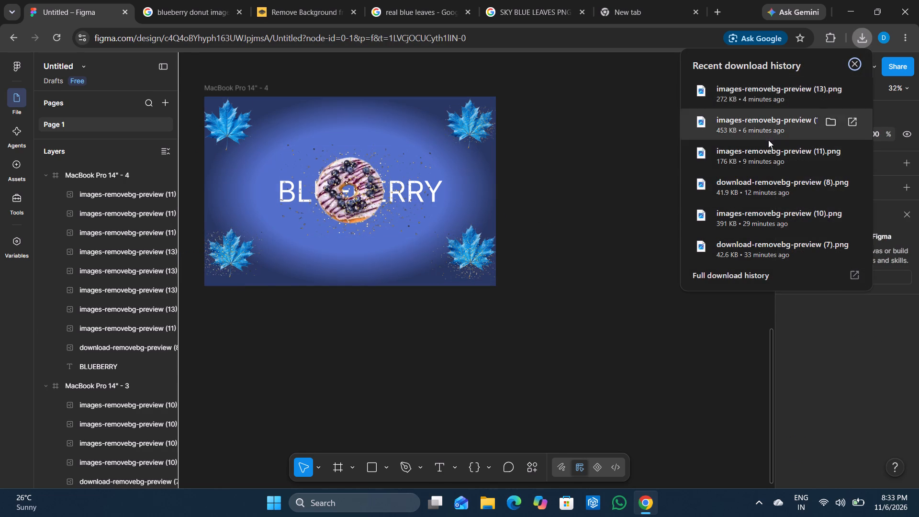
{"action": "left_click_drag", "start_coordinate": [764, 148], "coordinate": [619, 123]}
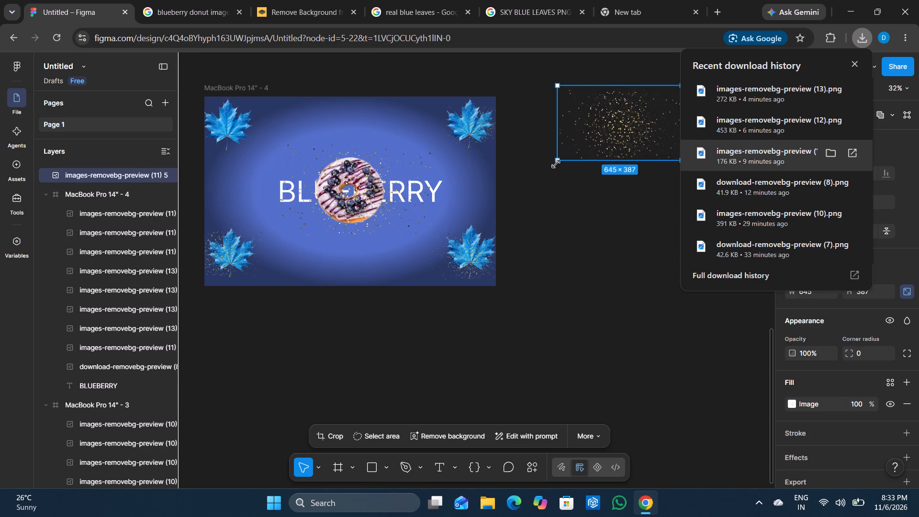
{"action": "left_click_drag", "start_coordinate": [556, 164], "coordinate": [581, 120]}
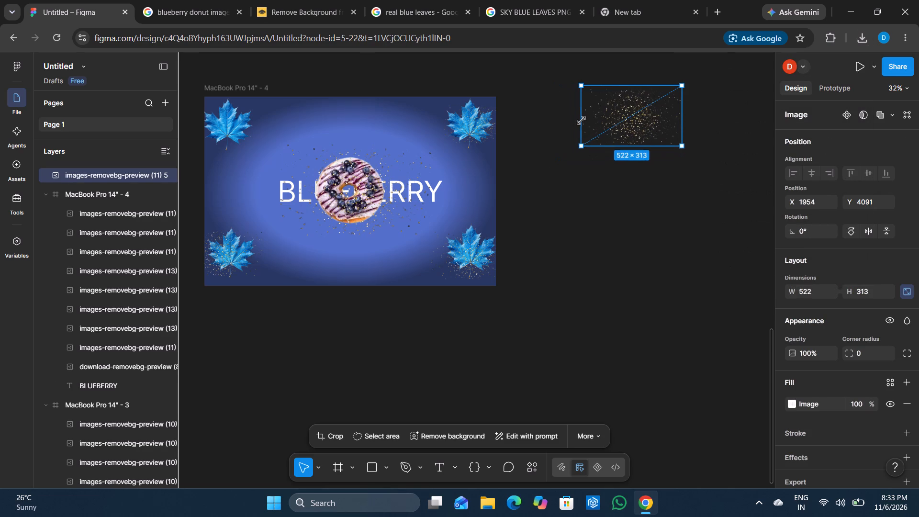
{"action": "left_click_drag", "start_coordinate": [581, 120], "coordinate": [594, 125]}
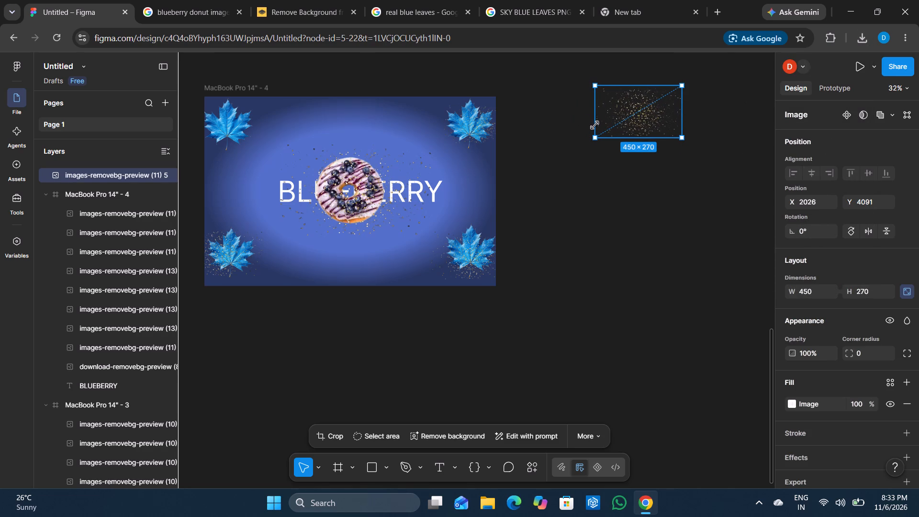
{"action": "left_click_drag", "start_coordinate": [594, 125], "coordinate": [594, 124]}
{"action": "left_click_drag", "start_coordinate": [634, 110], "coordinate": [384, 106]}
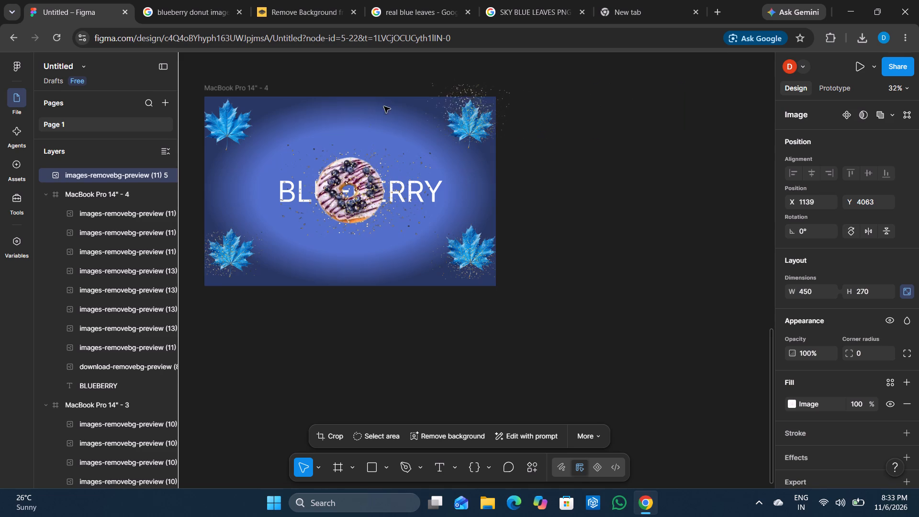
{"action": "left_click_drag", "start_coordinate": [384, 106], "coordinate": [235, 123]}
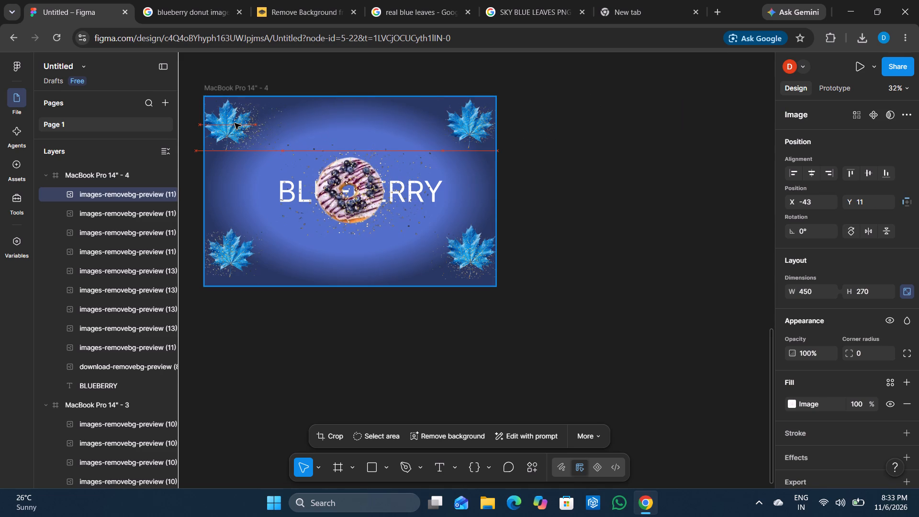
{"action": "left_click_drag", "start_coordinate": [235, 123], "coordinate": [609, 138]}
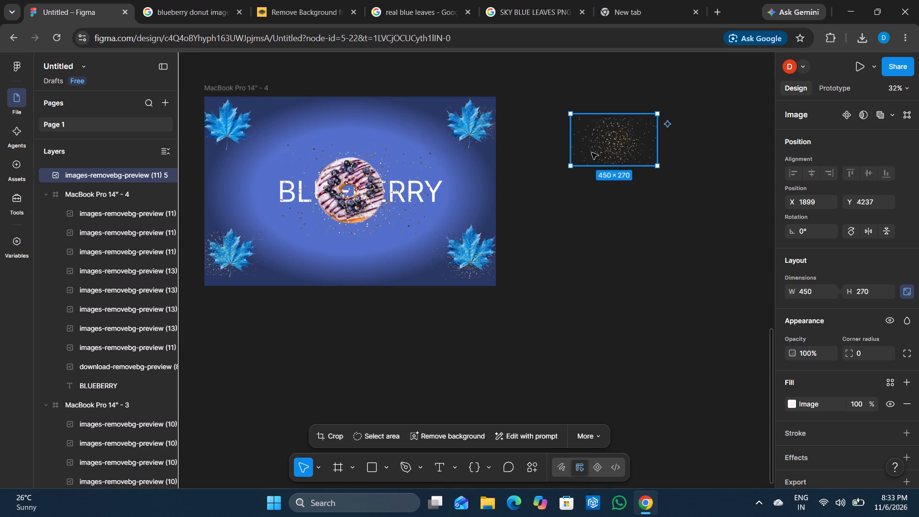
{"action": "left_click_drag", "start_coordinate": [572, 163], "coordinate": [596, 152]}
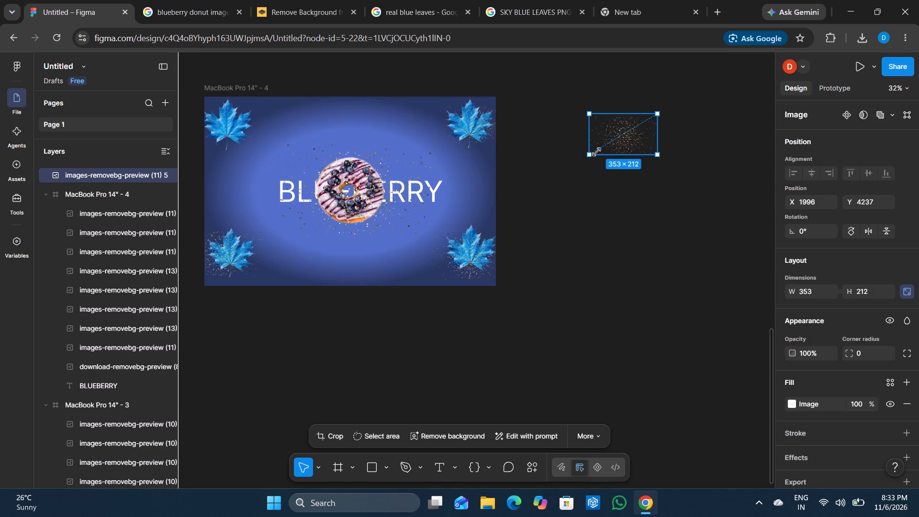
{"action": "left_click_drag", "start_coordinate": [596, 152], "coordinate": [577, 160]}
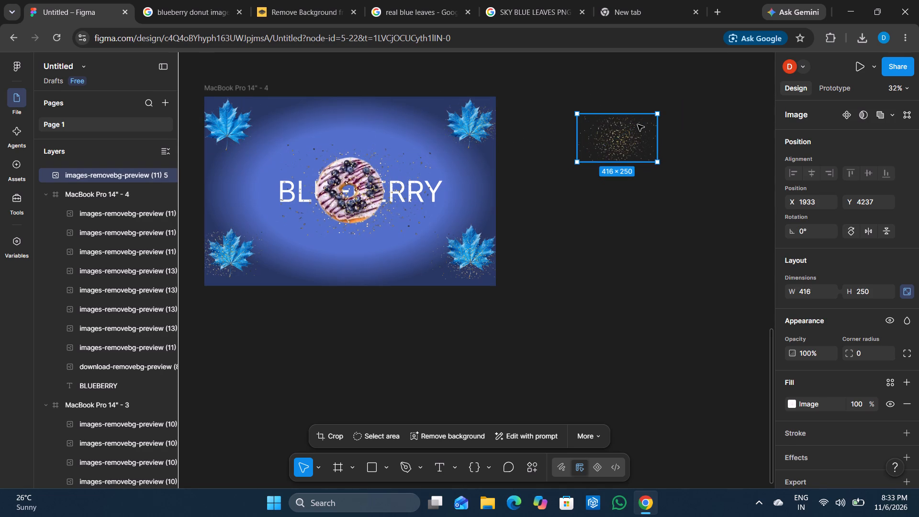
{"action": "left_click_drag", "start_coordinate": [638, 124], "coordinate": [306, 109]}
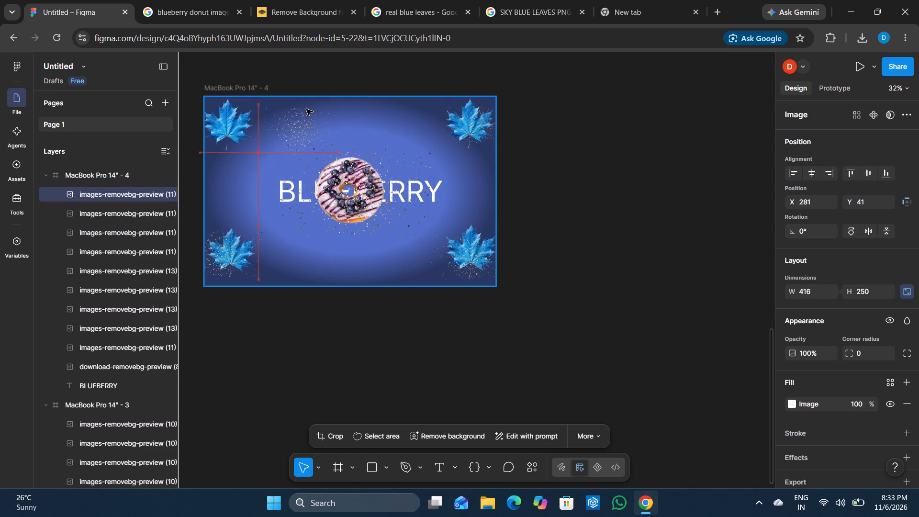
{"action": "left_click_drag", "start_coordinate": [306, 109], "coordinate": [258, 111]}
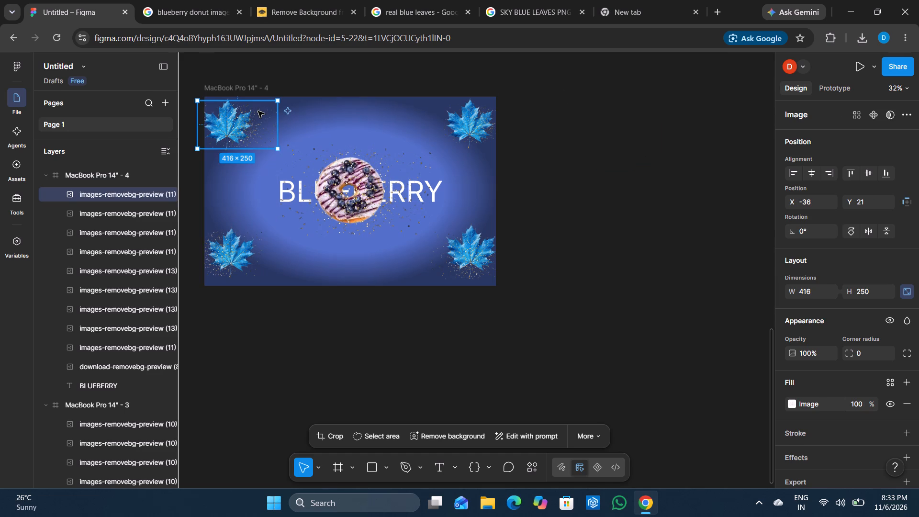
{"action": "left_click", "coordinate": [569, 172]}
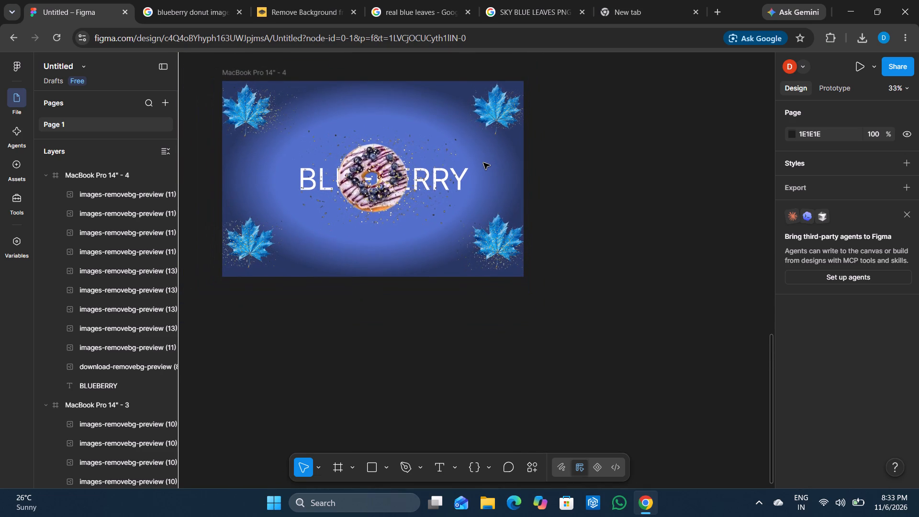
Look over the slides on the canvas from the fourth, BLUEBERRY slide back up to the first, orange donut slide.
{"action": "key", "text": "Up"}
{"action": "key", "text": "Up"}
{"action": "key", "text": "Up"}
{"action": "key", "text": "Up"}
{"action": "key", "text": "Up"}
{"action": "key", "text": "Up"}
{"action": "key", "text": "Up"}
{"action": "key", "text": "Up"}
{"action": "key", "text": "Up"}
{"action": "key", "text": "Up"}
{"action": "key", "text": "Up"}
{"action": "key", "text": "Up"}
{"action": "key", "text": "Up"}
{"action": "key", "text": "Up"}
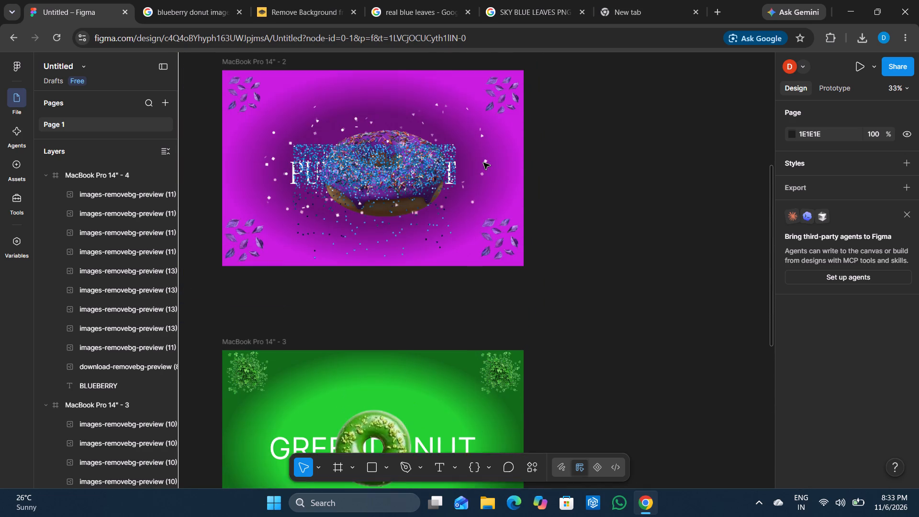
{"action": "key", "text": "Up"}
{"action": "key", "text": "Up"}
{"action": "key", "text": "Up"}
{"action": "key", "text": "Up"}
{"action": "key", "text": "Up"}
{"action": "key", "text": "Up"}
{"action": "key", "text": "Up"}
{"action": "key", "text": "Up"}
{"action": "key", "text": "Up"}
{"action": "key", "text": "Up"}
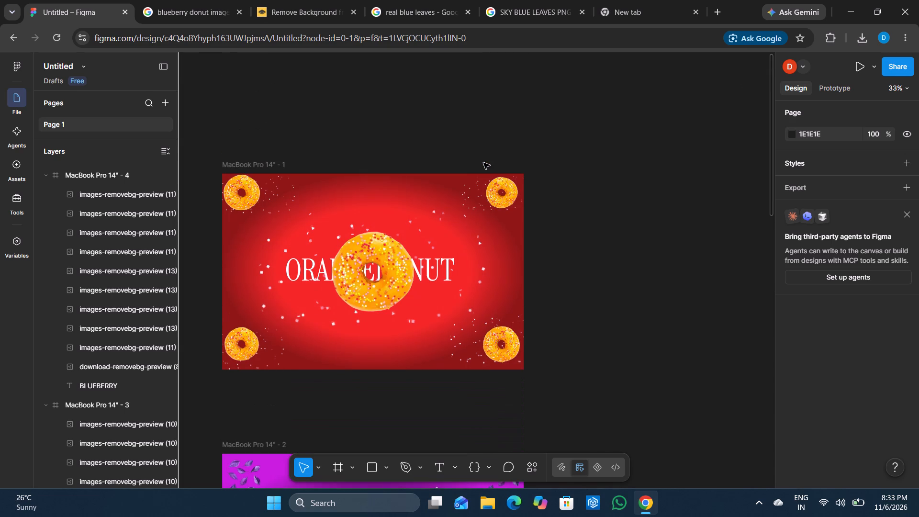
Present the prototype and page back and forth through the four donut slides, ending on the BLUEBERRY slide.
{"action": "left_click", "coordinate": [868, 64]}
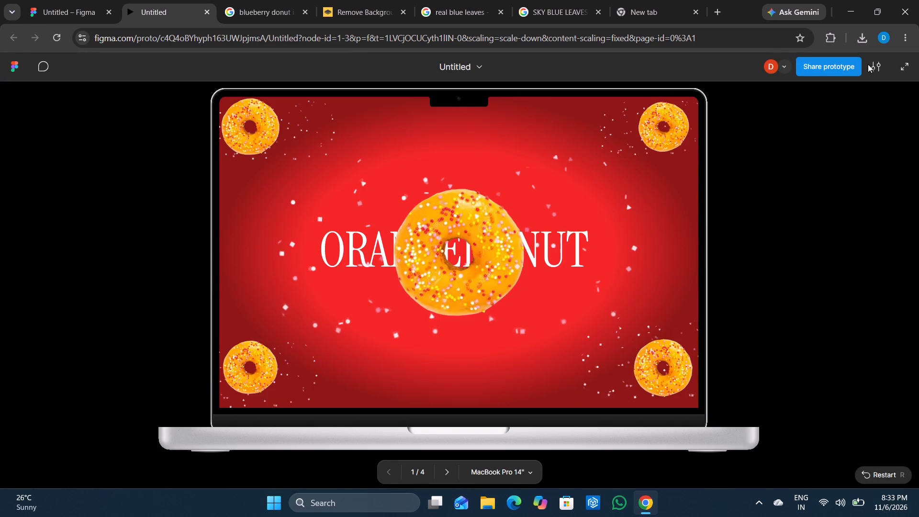
{"action": "key", "text": "Up"}
{"action": "key", "text": "Right"}
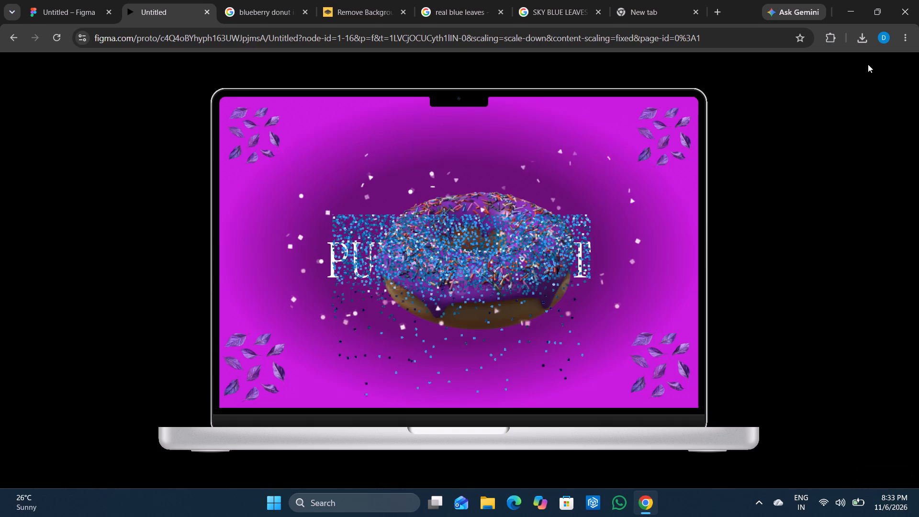
{"action": "key", "text": "Right"}
{"action": "key", "text": "Right"}
{"action": "key", "text": "Right"}
{"action": "key", "text": "Left"}
{"action": "key", "text": "Left"}
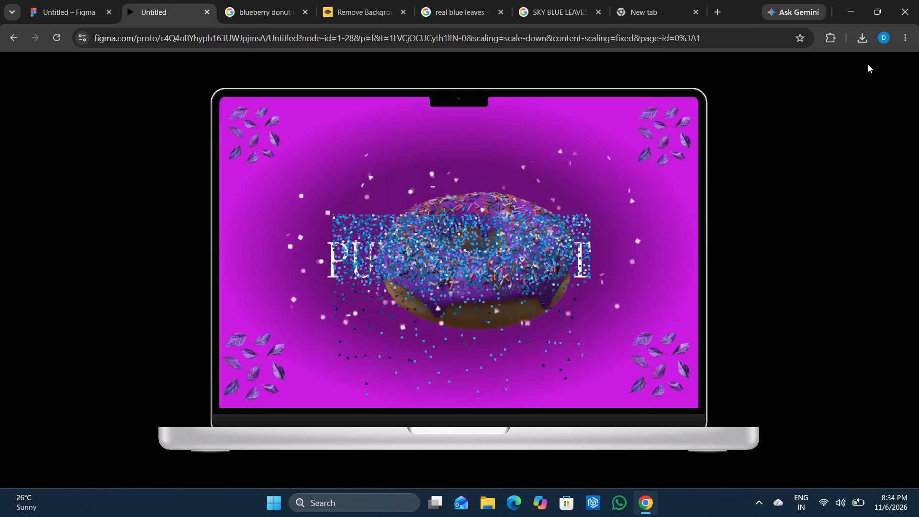
{"action": "key", "text": "Left"}
{"action": "key", "text": "Right"}
{"action": "key", "text": "Right"}
{"action": "key", "text": "Right"}
{"action": "key", "text": "Right"}
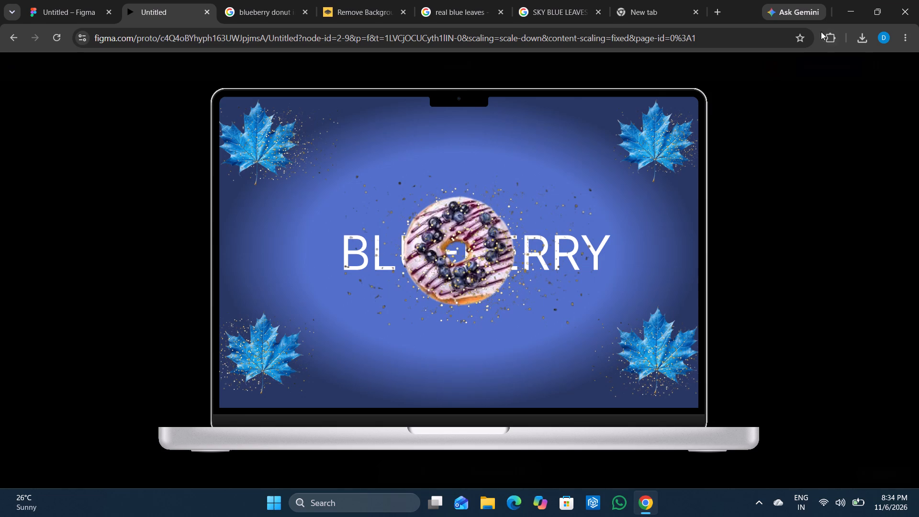
Return to the design file and look over the slides on the canvas from the orange donut down to the BLUEBERRY slide.
{"action": "left_click", "coordinate": [99, 1]}
{"action": "key", "text": "Down"}
{"action": "key", "text": "Down"}
{"action": "key", "text": "Down"}
{"action": "key", "text": "Down"}
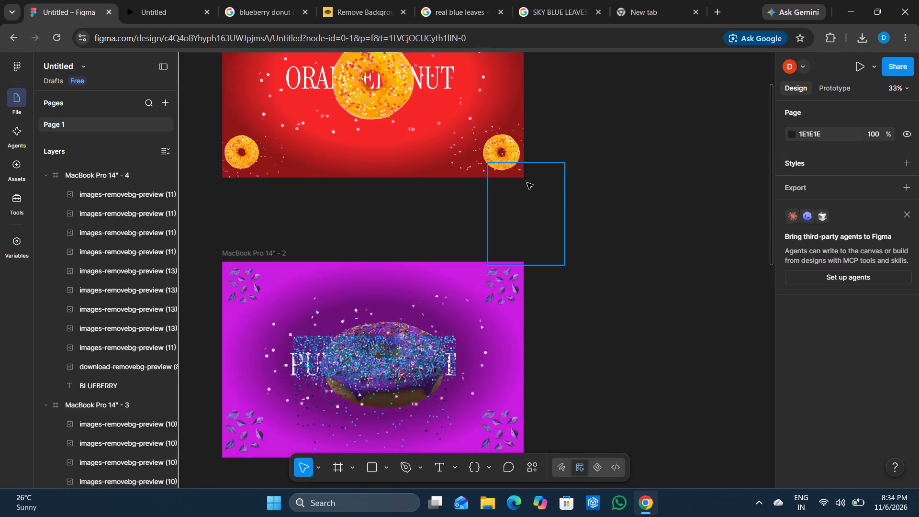
{"action": "key", "text": "Down"}
{"action": "key", "text": "Down"}
{"action": "key", "text": "Down"}
{"action": "key", "text": "Down"}
{"action": "key", "text": "Down"}
{"action": "key", "text": "Down"}
{"action": "key", "text": "Down"}
{"action": "key", "text": "Down"}
{"action": "key", "text": "Down"}
{"action": "key", "text": "Down"}
{"action": "key", "text": "Down"}
{"action": "key", "text": "Down"}
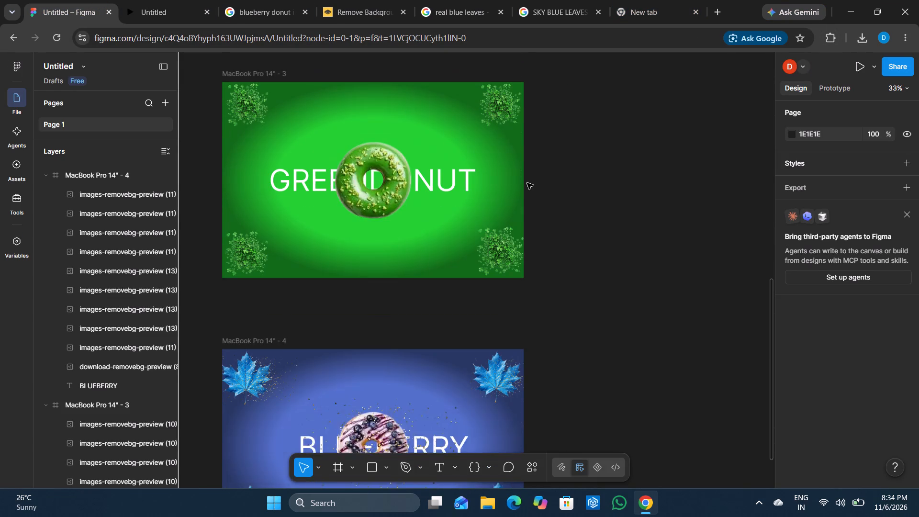
{"action": "key", "text": "Down"}
{"action": "key", "text": "Down"}
{"action": "key", "text": "Down"}
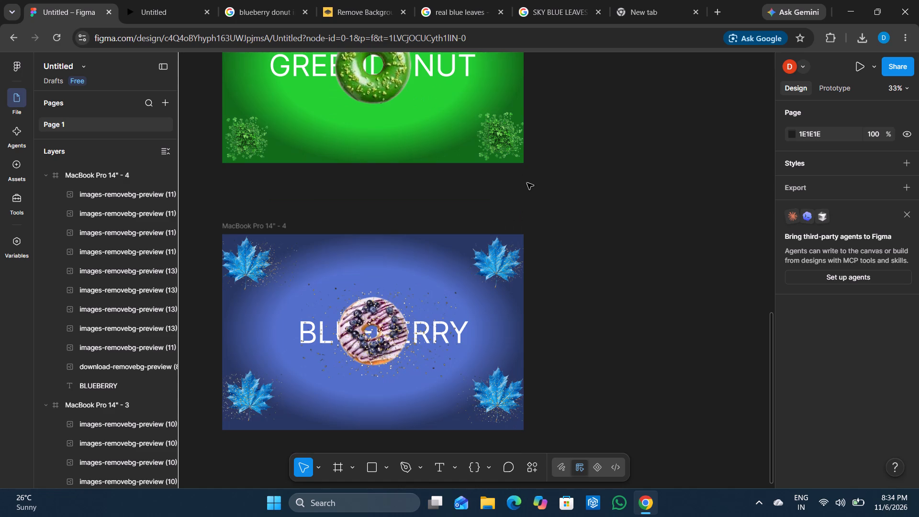
Add the downloaded gold sprinkles image (11) over the central donut on the green donut slide, about 472 × 283.
{"action": "key", "text": "Up"}
{"action": "key", "text": "Up"}
{"action": "key", "text": "Up"}
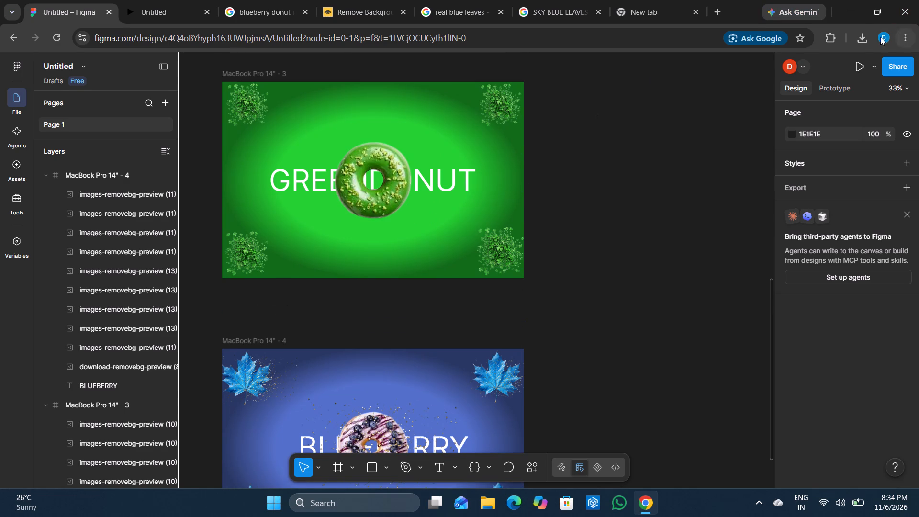
{"action": "left_click", "coordinate": [854, 29]}
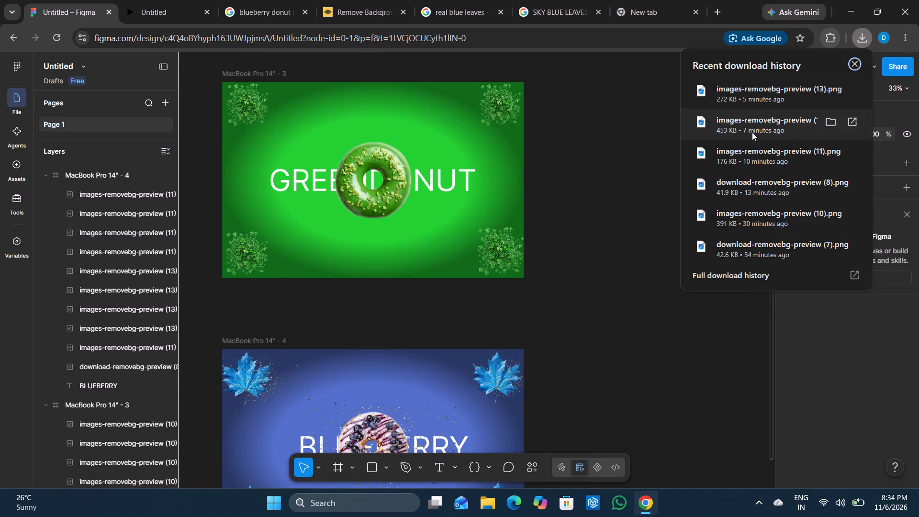
{"action": "left_click_drag", "start_coordinate": [749, 155], "coordinate": [583, 110]}
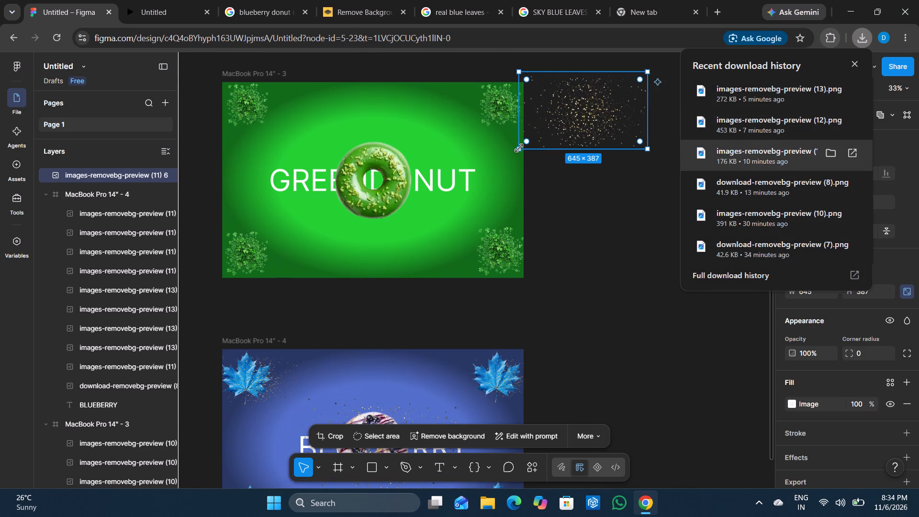
{"action": "left_click_drag", "start_coordinate": [519, 148], "coordinate": [561, 128]}
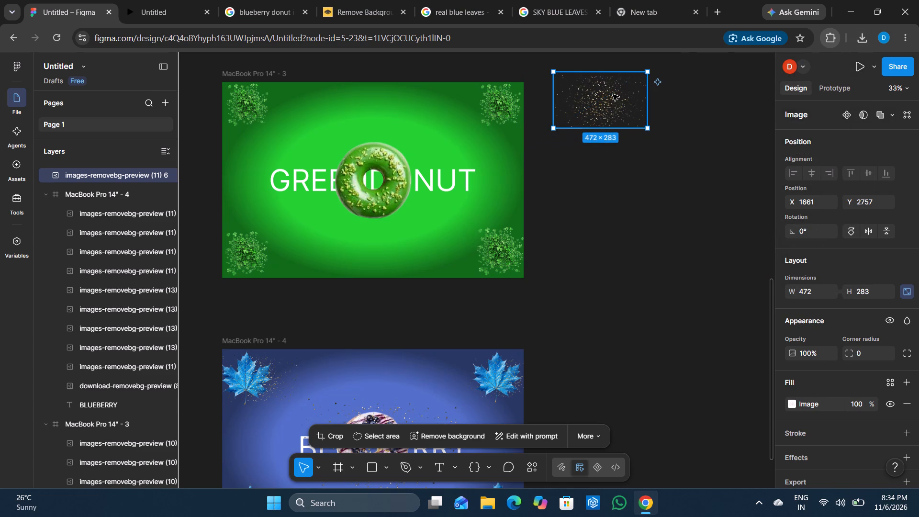
{"action": "left_click_drag", "start_coordinate": [613, 94], "coordinate": [368, 168]}
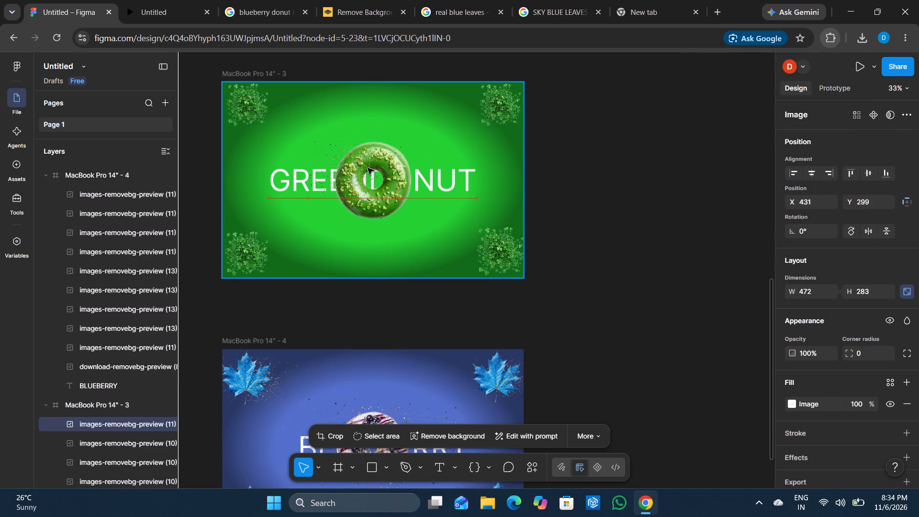
{"action": "left_click_drag", "start_coordinate": [368, 168], "coordinate": [379, 174]}
{"action": "left_click", "coordinate": [705, 150]}
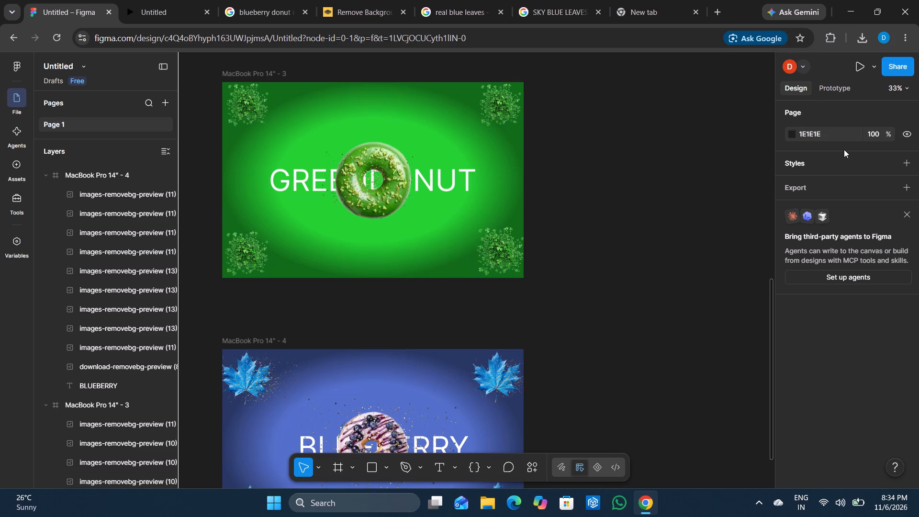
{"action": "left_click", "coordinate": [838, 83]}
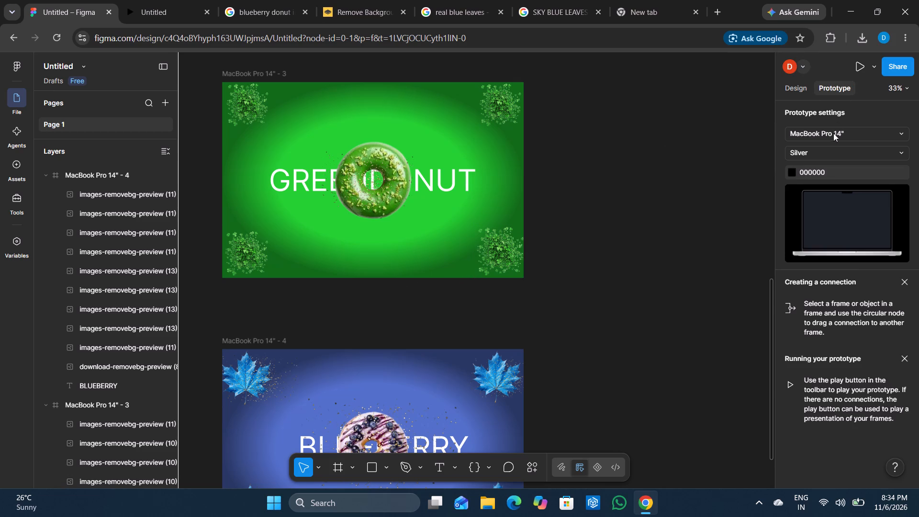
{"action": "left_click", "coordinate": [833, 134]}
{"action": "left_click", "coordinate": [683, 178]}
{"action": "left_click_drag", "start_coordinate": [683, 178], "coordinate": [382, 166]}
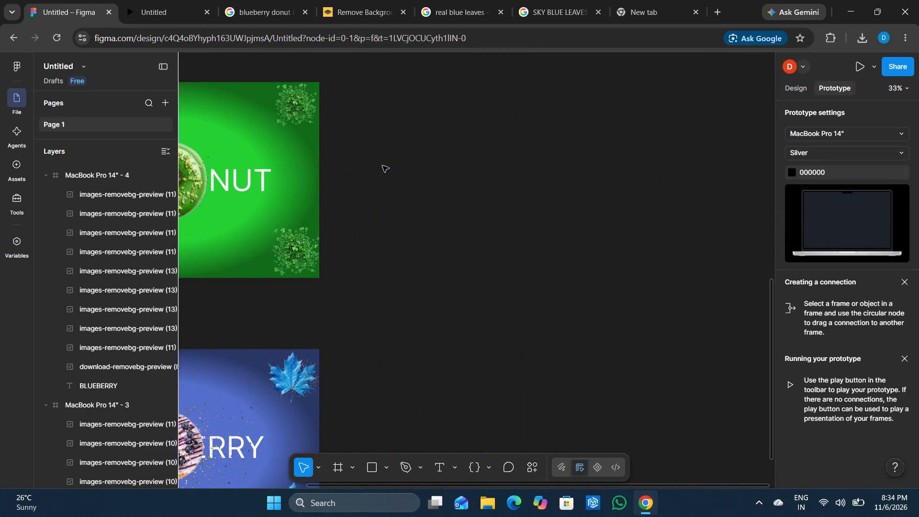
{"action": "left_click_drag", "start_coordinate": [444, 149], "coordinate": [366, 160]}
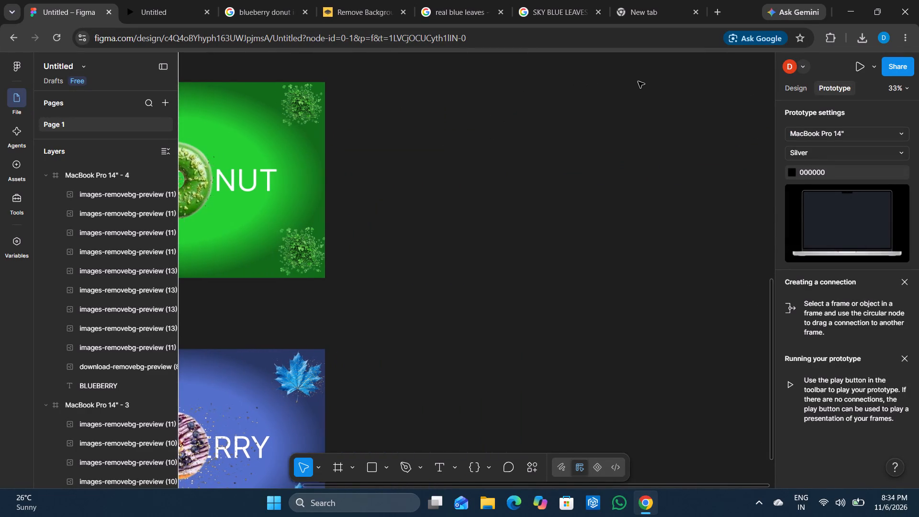
Look over the whole column of slides at a smaller scale, from the BLUEBERRY slide up to the first, orange donut slide.
{"action": "scroll", "coordinate": [638, 81], "scroll_direction": "right", "scroll_amount": 2}
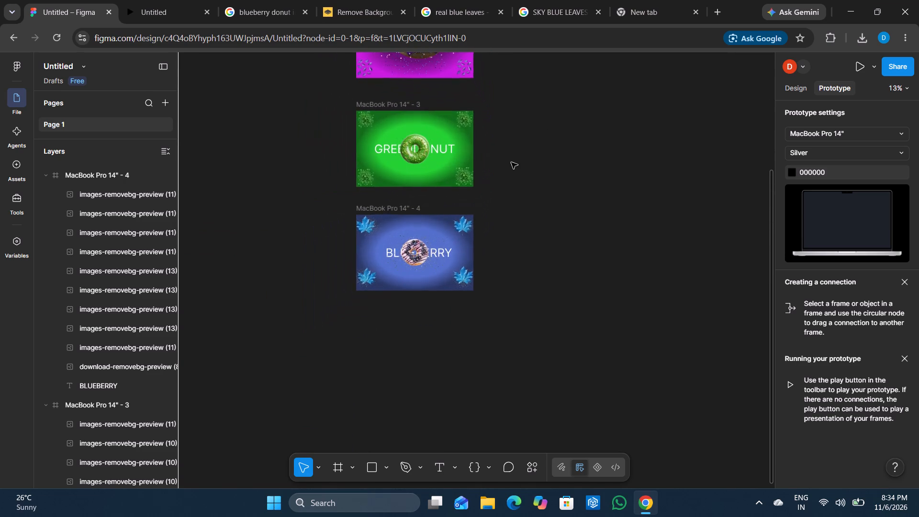
{"action": "key", "text": "Up"}
{"action": "key", "text": "Up"}
{"action": "key", "text": "Up"}
{"action": "key", "text": "Up"}
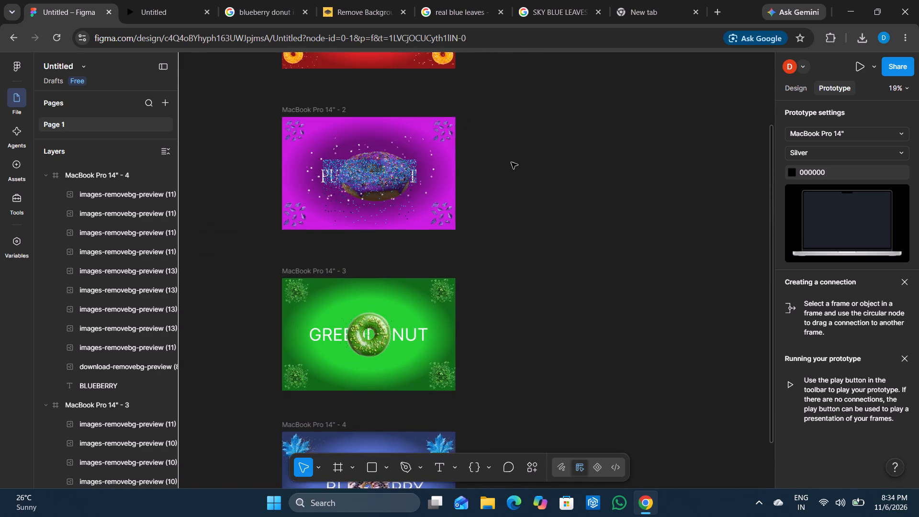
{"action": "key", "text": "Up"}
{"action": "key", "text": "Up"}
{"action": "key", "text": "Up"}
{"action": "key", "text": "Up"}
{"action": "key", "text": "Up"}
{"action": "key", "text": "Down"}
{"action": "key", "text": "Down"}
{"action": "key", "text": "Down"}
{"action": "key", "text": "Down"}
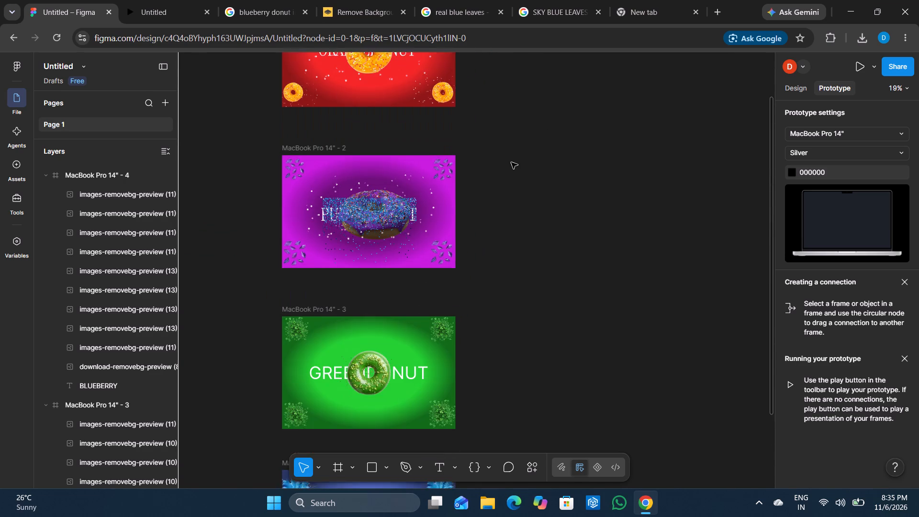
{"action": "key", "text": "Down"}
{"action": "key", "text": "Down"}
{"action": "key", "text": "Down"}
{"action": "key", "text": "Up"}
{"action": "key", "text": "Up"}
{"action": "key", "text": "Up"}
{"action": "key", "text": "Up"}
{"action": "key", "text": "Up"}
{"action": "key", "text": "Up"}
{"action": "key", "text": "Up"}
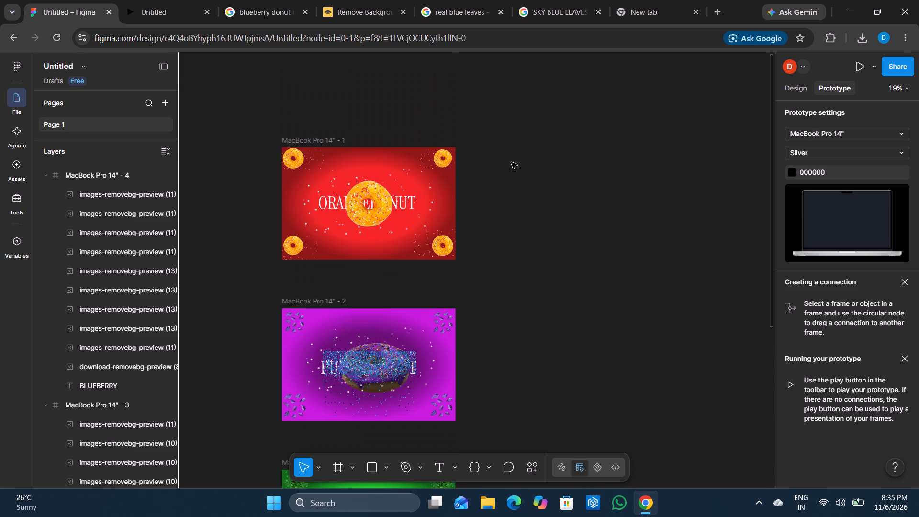
Present the prototype again and page back and forth through the four donut slides, ending on the BLUEBERRY slide.
{"action": "left_click", "coordinate": [863, 66]}
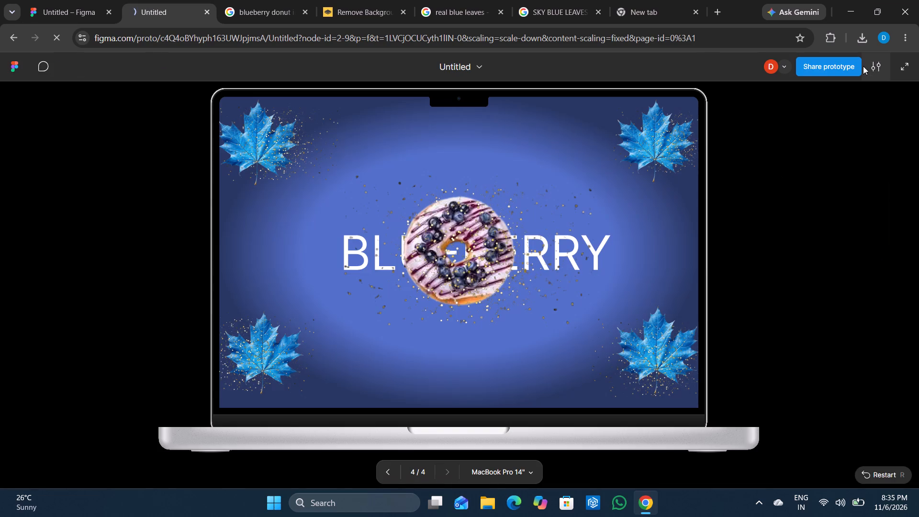
{"action": "key", "text": "Right"}
{"action": "key", "text": "Right"}
{"action": "key", "text": "Right"}
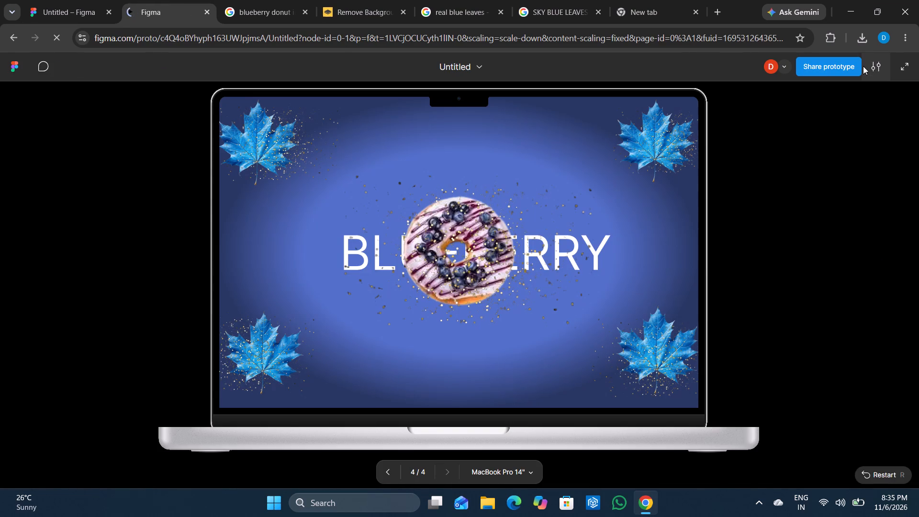
{"action": "key", "text": "Left"}
{"action": "key", "text": "Left"}
{"action": "key", "text": "Left"}
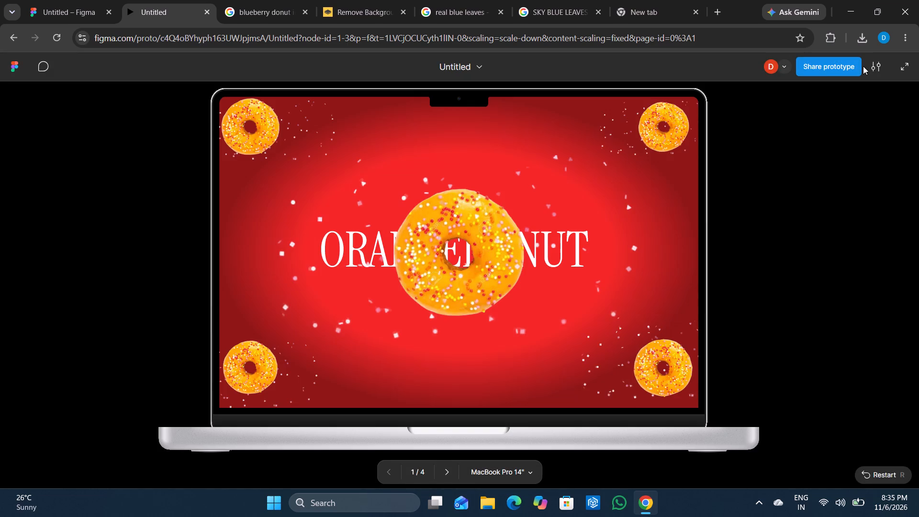
{"action": "key", "text": "Right"}
{"action": "key", "text": "Right"}
{"action": "key", "text": "Right"}
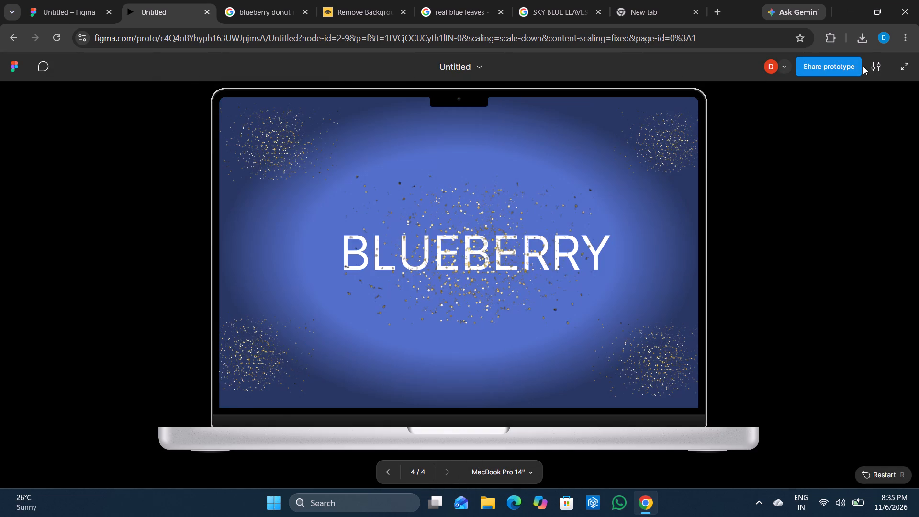
{"action": "key", "text": "Left"}
{"action": "key", "text": "Left"}
{"action": "key", "text": "Left"}
{"action": "key", "text": "Left"}
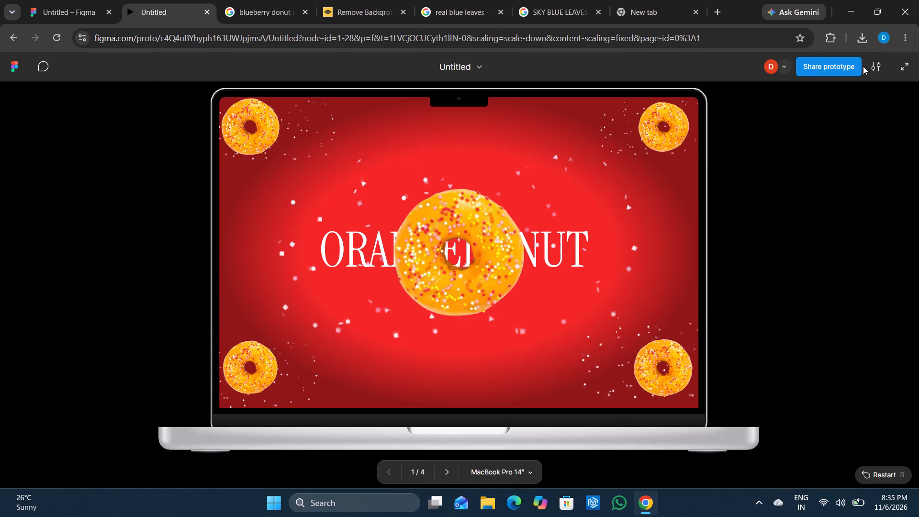
{"action": "key", "text": "Right"}
{"action": "key", "text": "Right"}
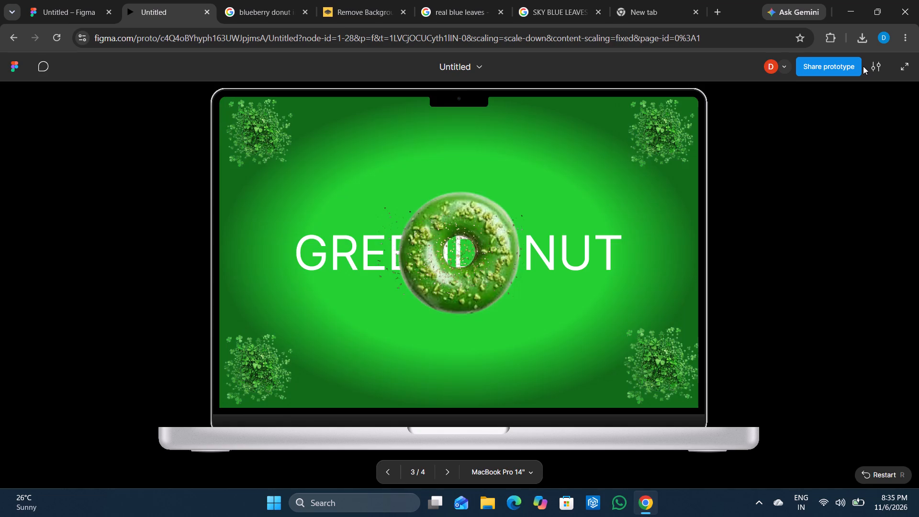
{"action": "key", "text": "Right"}
{"action": "key", "text": "Right"}
{"action": "key", "text": "Left"}
{"action": "key", "text": "Right"}
{"action": "key", "text": "Left"}
{"action": "key", "text": "Left"}
{"action": "key", "text": "Left"}
{"action": "key", "text": "Left"}
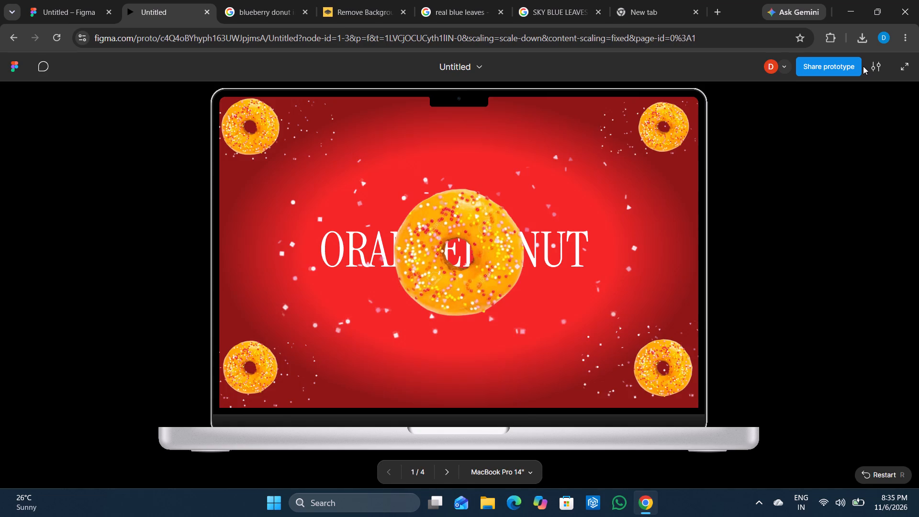
{"action": "key", "text": "Right"}
{"action": "key", "text": "Right"}
{"action": "key", "text": "Right"}
{"action": "key", "text": "Right"}
{"action": "key", "text": "Right"}
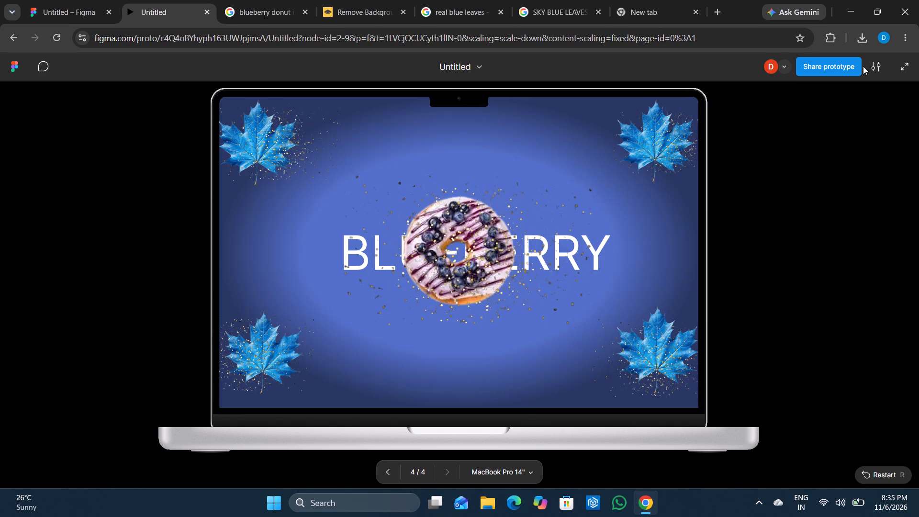
Keep paging back and forth through the presented slides to check the transitions between them, ending on the orange donut slide.
{"action": "key", "text": "Left"}
{"action": "key", "text": "Left"}
{"action": "key", "text": "Left"}
{"action": "key", "text": "Left"}
{"action": "key", "text": "Left"}
{"action": "key", "text": "Right"}
{"action": "key", "text": "Right"}
{"action": "key", "text": "Right"}
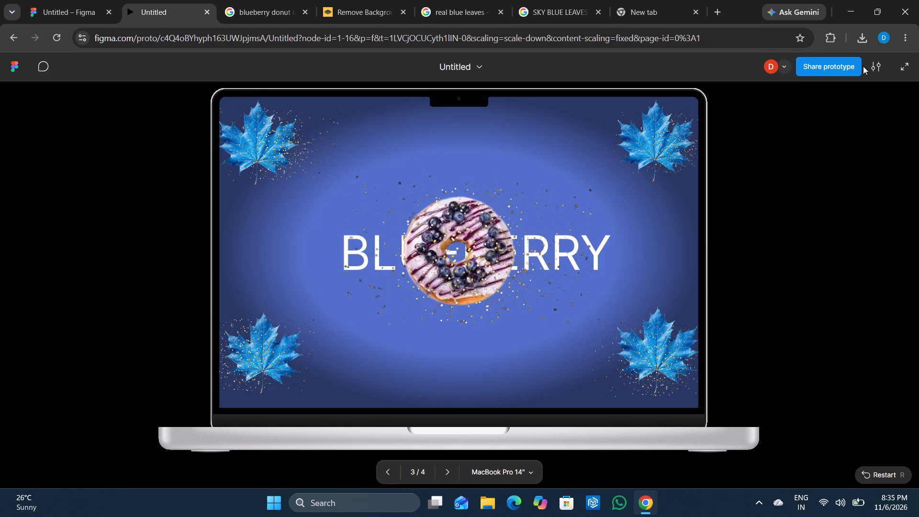
{"action": "key", "text": "Right"}
{"action": "key", "text": "Left"}
{"action": "key", "text": "Right"}
{"action": "key", "text": "Left"}
{"action": "key", "text": "Left"}
{"action": "key", "text": "Right"}
{"action": "key", "text": "Left"}
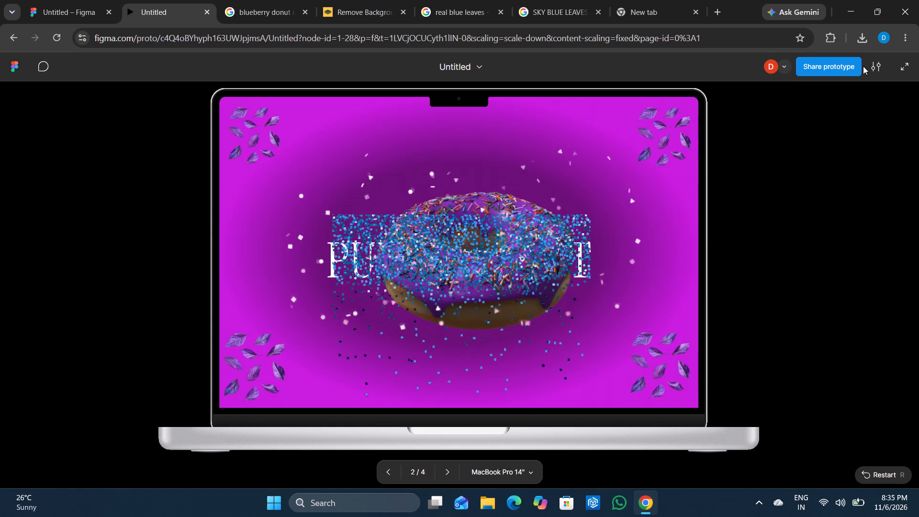
{"action": "key", "text": "Right"}
{"action": "key", "text": "Left"}
{"action": "key", "text": "Left"}
{"action": "key", "text": "Right"}
{"action": "key", "text": "Left"}
{"action": "key", "text": "Right"}
{"action": "key", "text": "Right"}
{"action": "key", "text": "Right"}
{"action": "key", "text": "Right"}
{"action": "key", "text": "Right"}
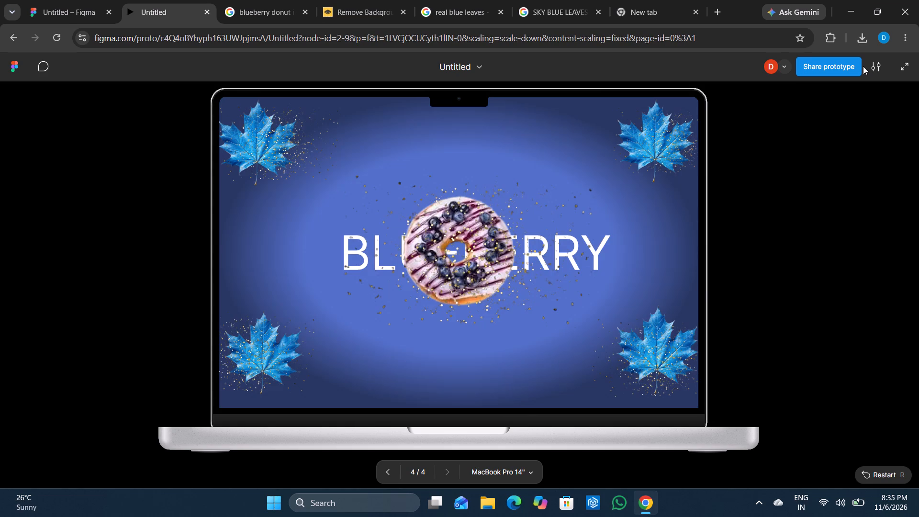
{"action": "key", "text": "Right"}
{"action": "key", "text": "Right"}
{"action": "key", "text": "Left"}
{"action": "key", "text": "Left"}
{"action": "key", "text": "Left"}
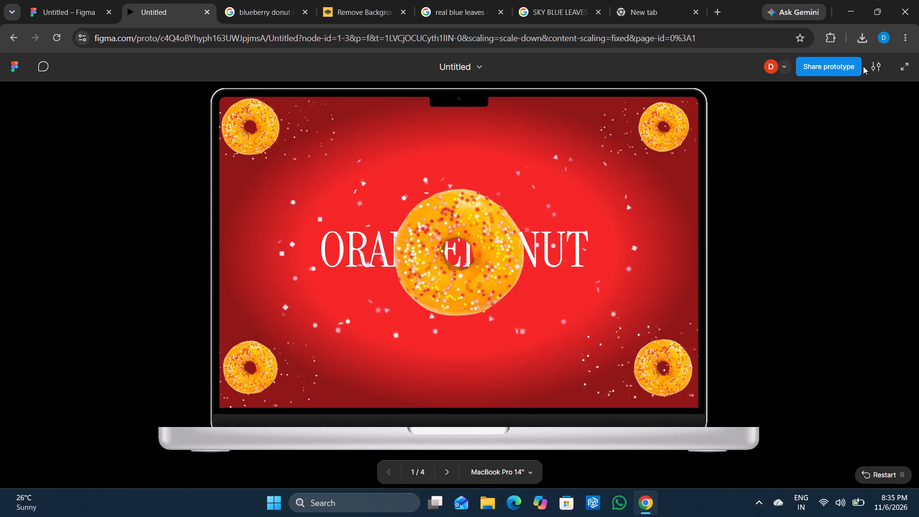
{"action": "key", "text": "Left"}
{"action": "key", "text": "Right"}
{"action": "key", "text": "Right"}
{"action": "key", "text": "Right"}
{"action": "key", "text": "Right"}
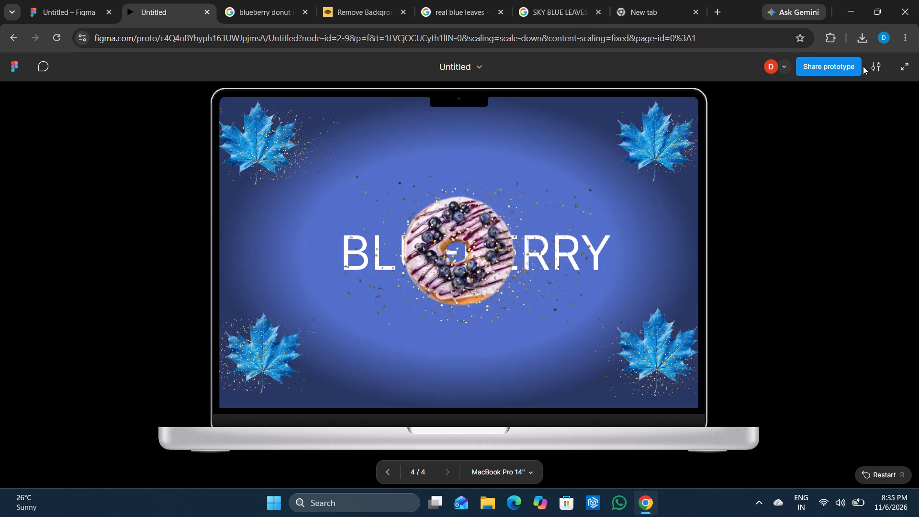
{"action": "key", "text": "Left"}
{"action": "key", "text": "Left"}
{"action": "key", "text": "Left"}
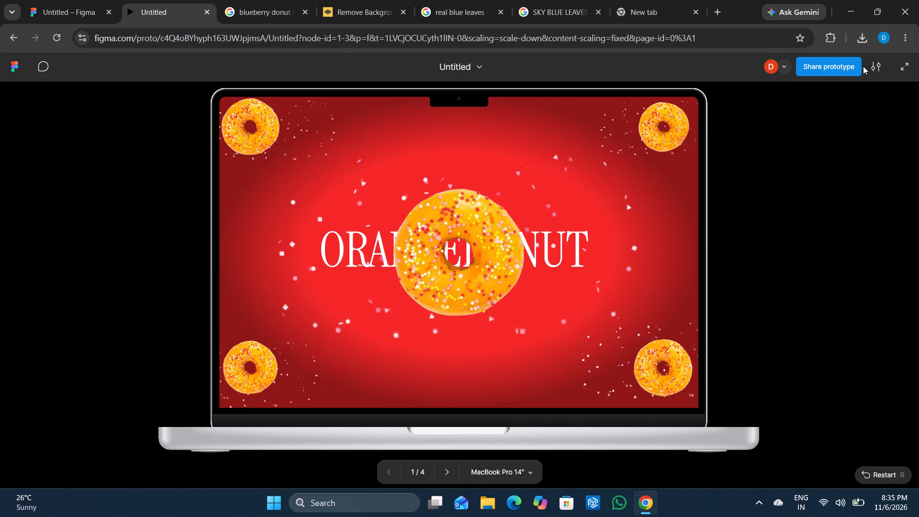
{"action": "key", "text": "Left"}
{"action": "key", "text": "Left"}
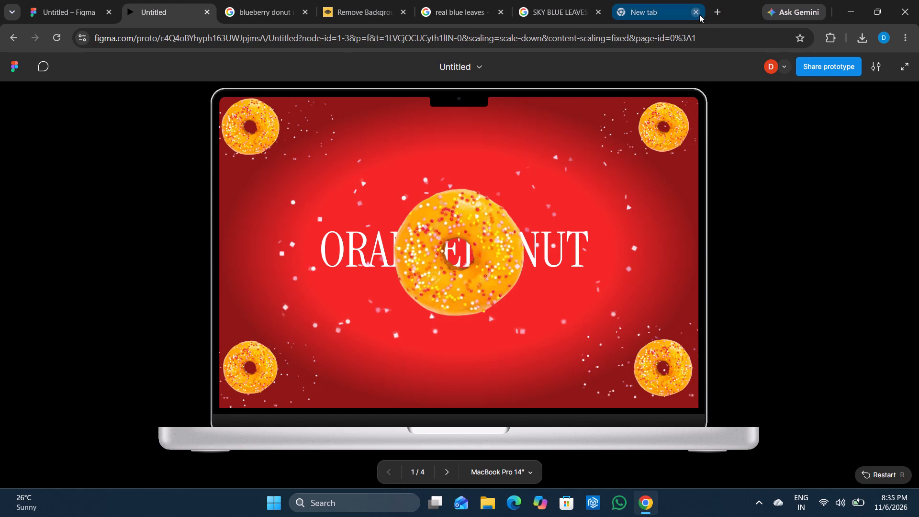
Close the empty new tab and the "SKY BLUE LEAVES" and "real blue leaves" image search tabs.
{"action": "left_click", "coordinate": [699, 14]}
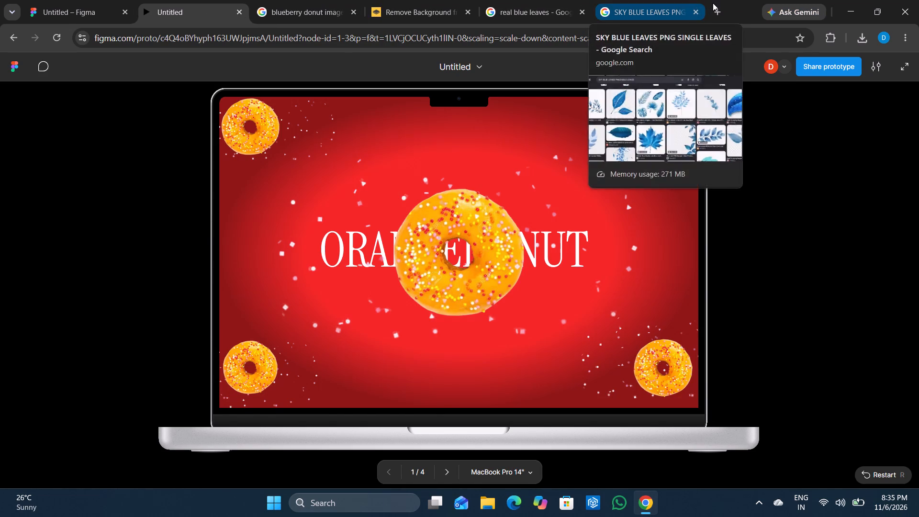
{"action": "left_click", "coordinate": [697, 9]}
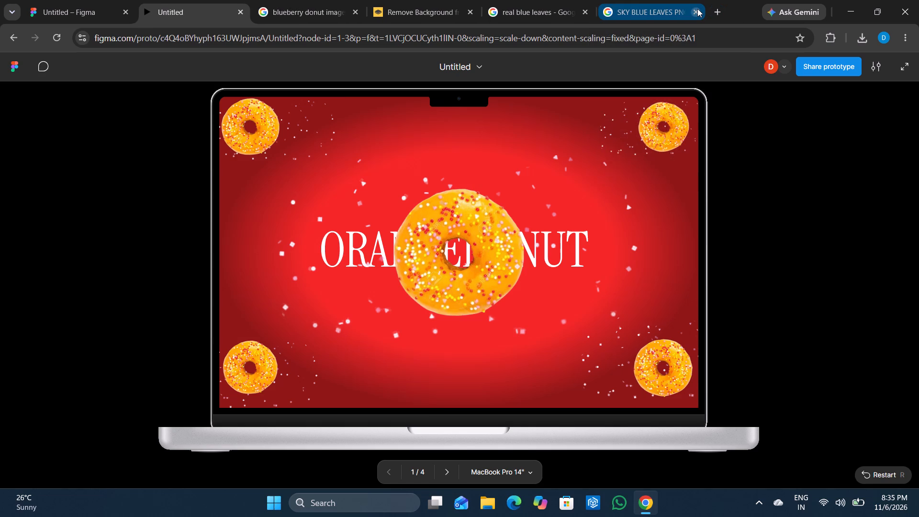
{"action": "left_click", "coordinate": [695, 11]}
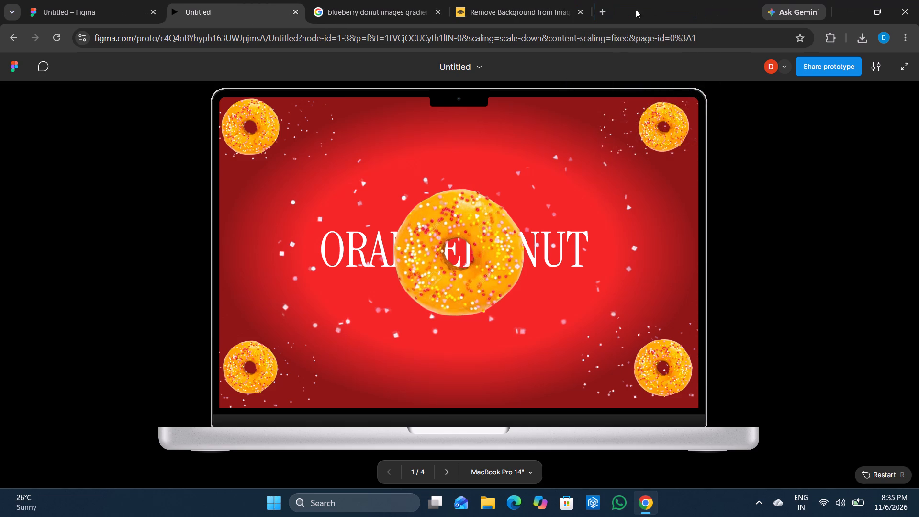
Close the background removal, blueberry donut image search and prototype preview tabs, leaving only the Figma design file open.
{"action": "left_click", "coordinate": [583, 11]}
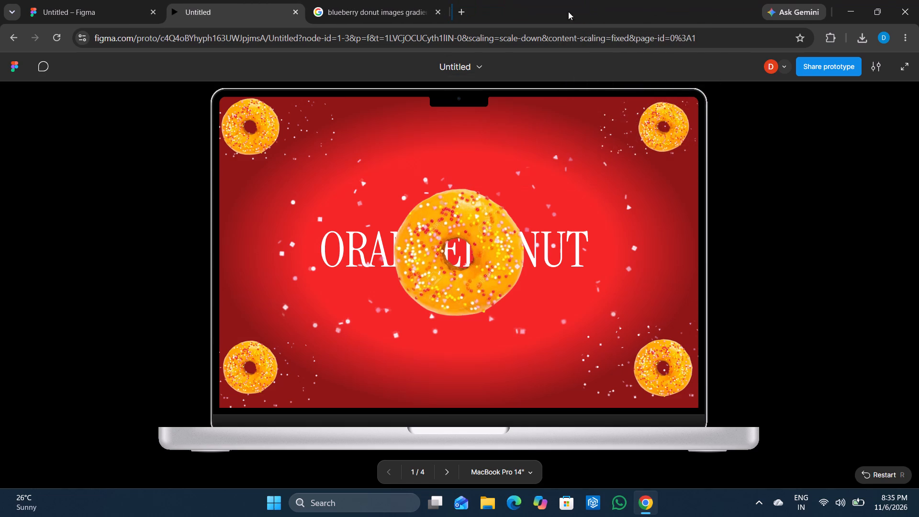
{"action": "left_click", "coordinate": [439, 12]}
{"action": "left_click", "coordinate": [298, 11]}
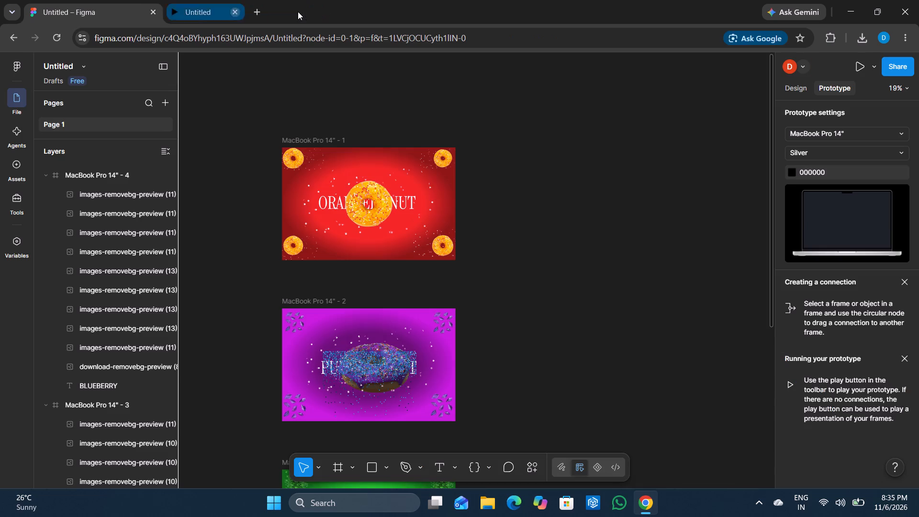
Look over the column of four donut slides, from the orange slide down to BLUEBERRY and back up.
{"action": "key", "text": "Down"}
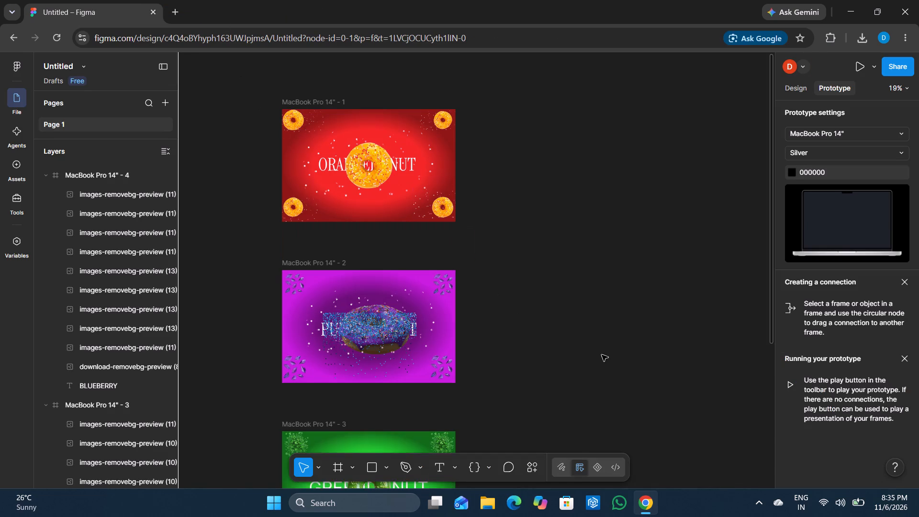
{"action": "key", "text": "Down"}
{"action": "key", "text": "Down"}
{"action": "key", "text": "Down"}
{"action": "key", "text": "Down"}
{"action": "key", "text": "Down"}
{"action": "key", "text": "Down"}
{"action": "key", "text": "Down"}
{"action": "key", "text": "Down"}
{"action": "key", "text": "Down"}
{"action": "key", "text": "Down"}
{"action": "key", "text": "Up"}
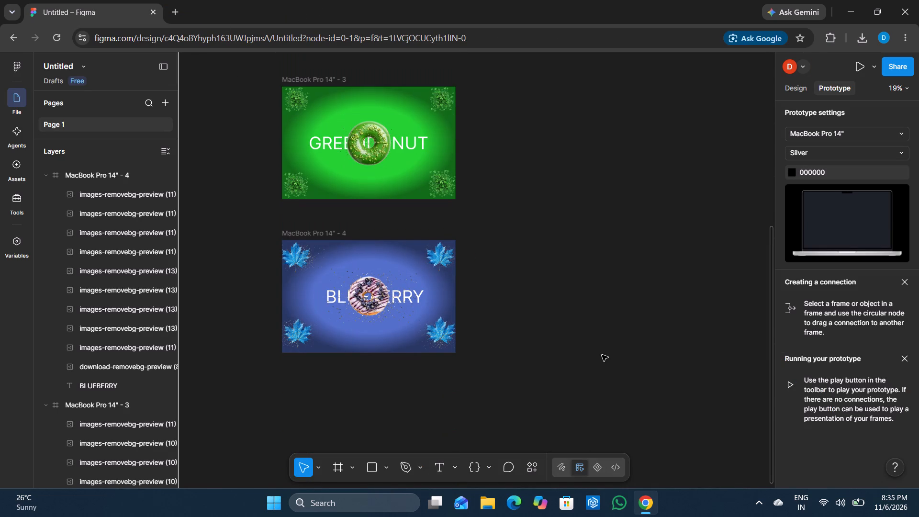
{"action": "key", "text": "Up"}
{"action": "key", "text": "Up"}
{"action": "key", "text": "Up"}
{"action": "key", "text": "Up"}
{"action": "key", "text": "Up"}
{"action": "key", "text": "Up"}
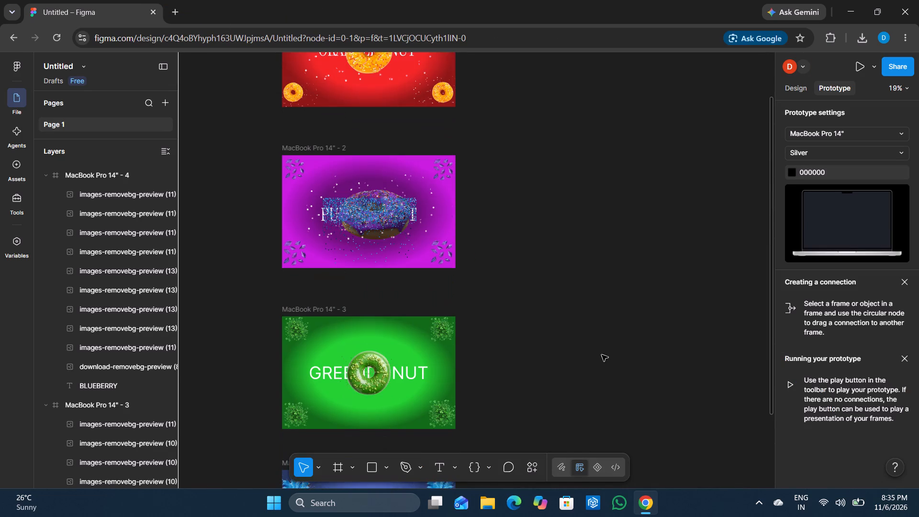
{"action": "key", "text": "Up"}
{"action": "key", "text": "Up"}
{"action": "key", "text": "Up"}
{"action": "key", "text": "Up"}
{"action": "key", "text": "Up"}
{"action": "key", "text": "Down"}
{"action": "key", "text": "Down"}
{"action": "key", "text": "Down"}
{"action": "key", "text": "Up"}
{"action": "key", "text": "Up"}
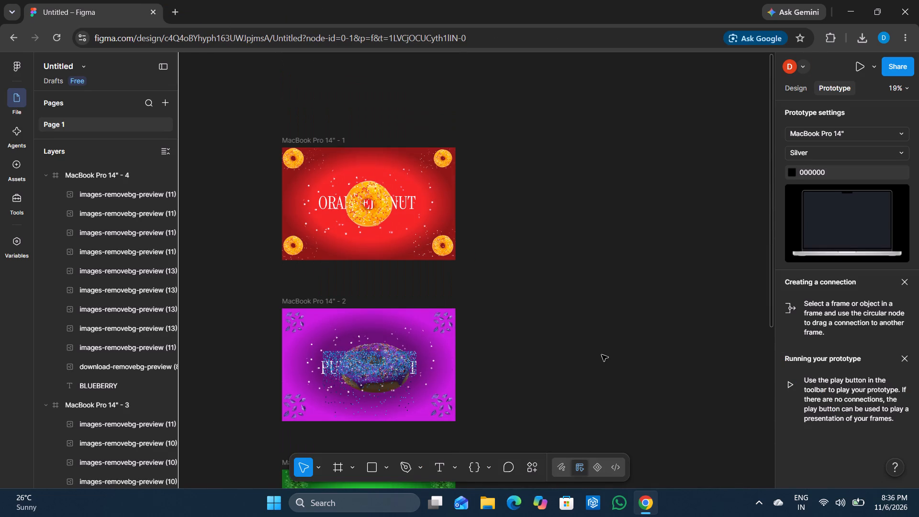
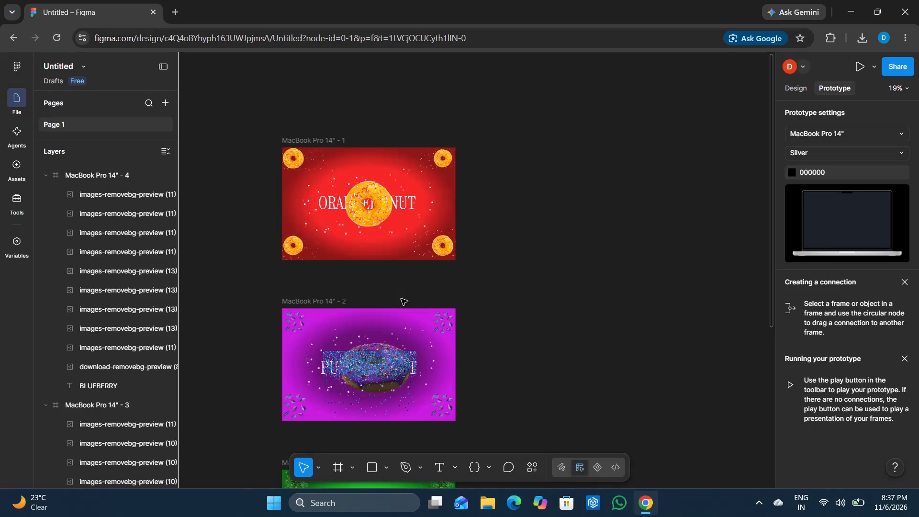
Enlarge the gold speckle image on the GREEN DONUT slide to about 997 × 598 and centre it over the donut.
{"action": "left_click", "coordinate": [541, 302]}
{"action": "key", "text": "Down"}
{"action": "key", "text": "Down"}
{"action": "key", "text": "Down"}
{"action": "key", "text": "Down"}
{"action": "key", "text": "Down"}
{"action": "key", "text": "Down"}
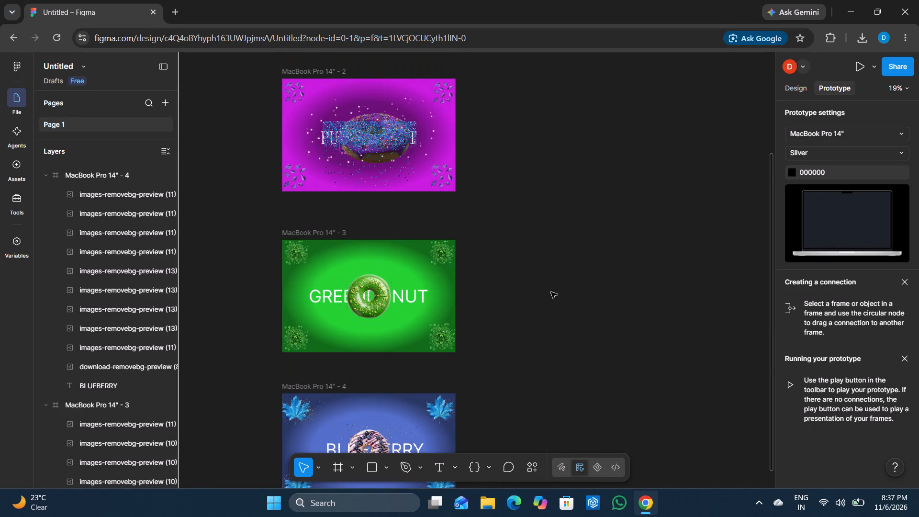
{"action": "key", "text": "Down"}
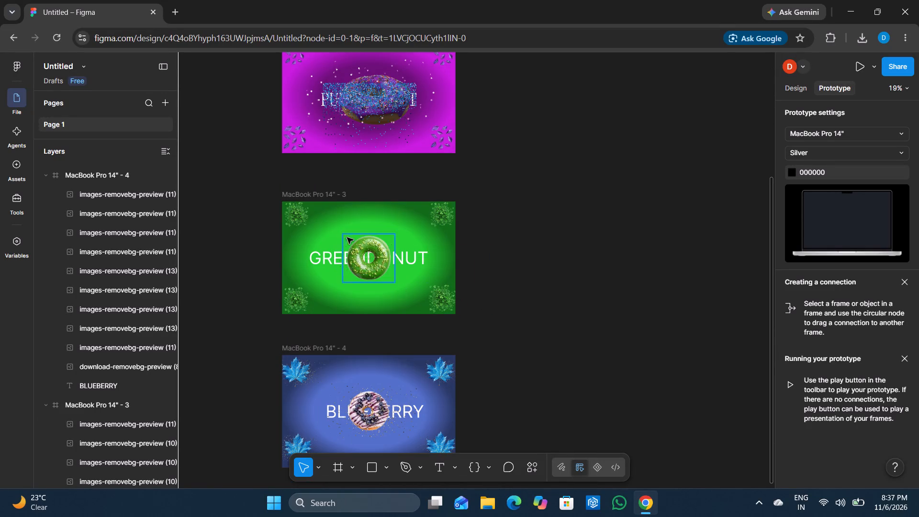
{"action": "left_click", "coordinate": [360, 264]}
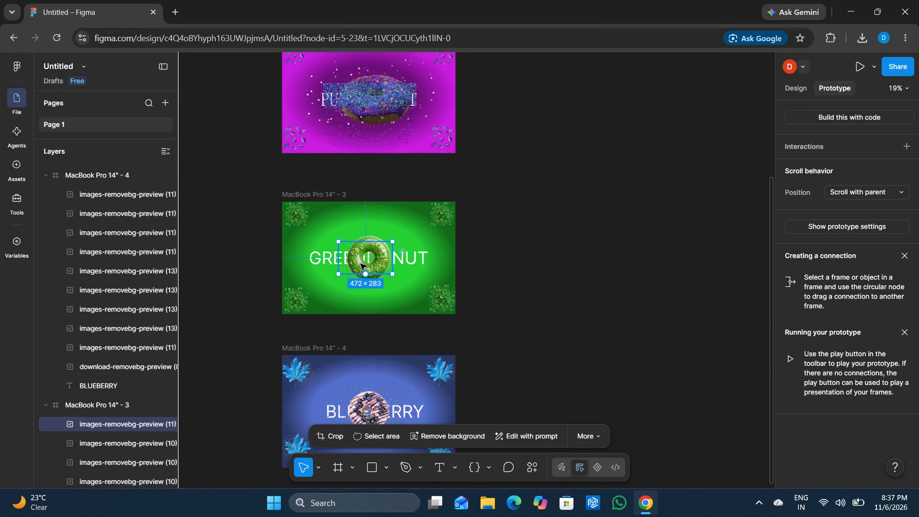
{"action": "left_click_drag", "start_coordinate": [360, 264], "coordinate": [545, 237]}
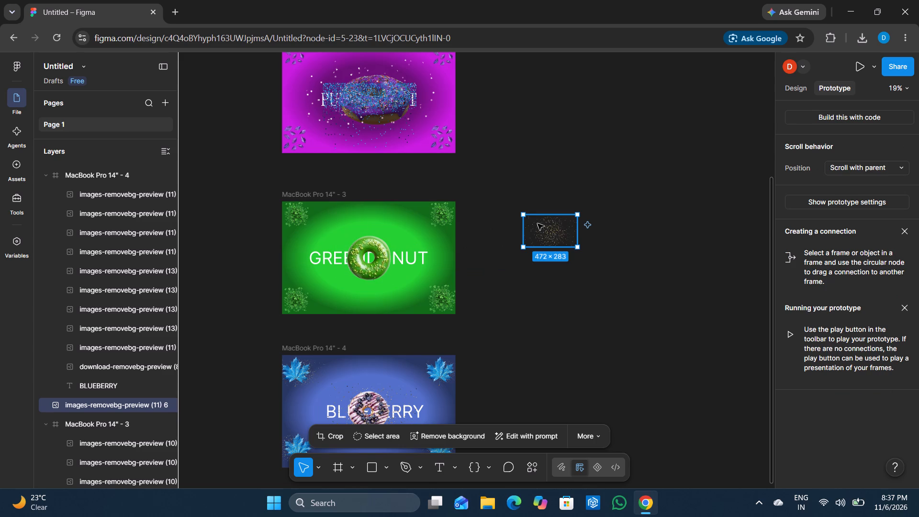
{"action": "left_click_drag", "start_coordinate": [521, 213], "coordinate": [498, 179]}
{"action": "left_click_drag", "start_coordinate": [508, 212], "coordinate": [474, 217]}
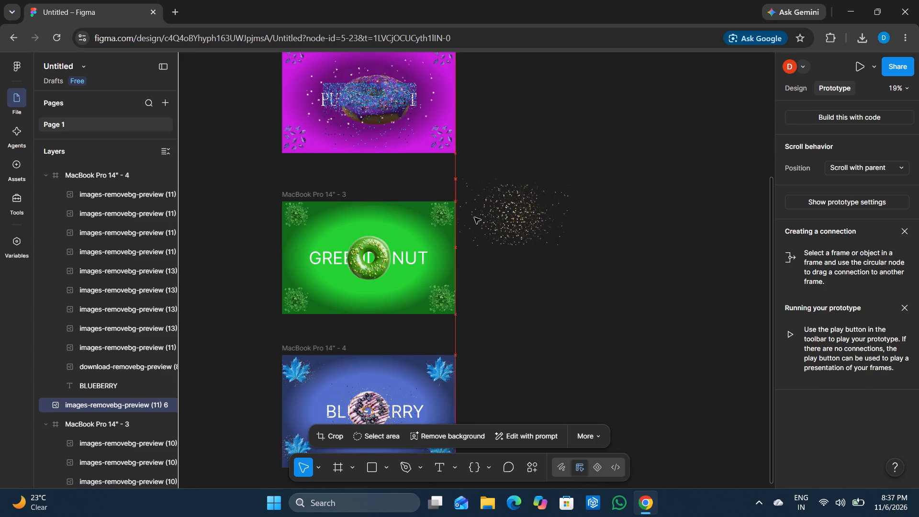
{"action": "left_click_drag", "start_coordinate": [474, 217], "coordinate": [368, 255]}
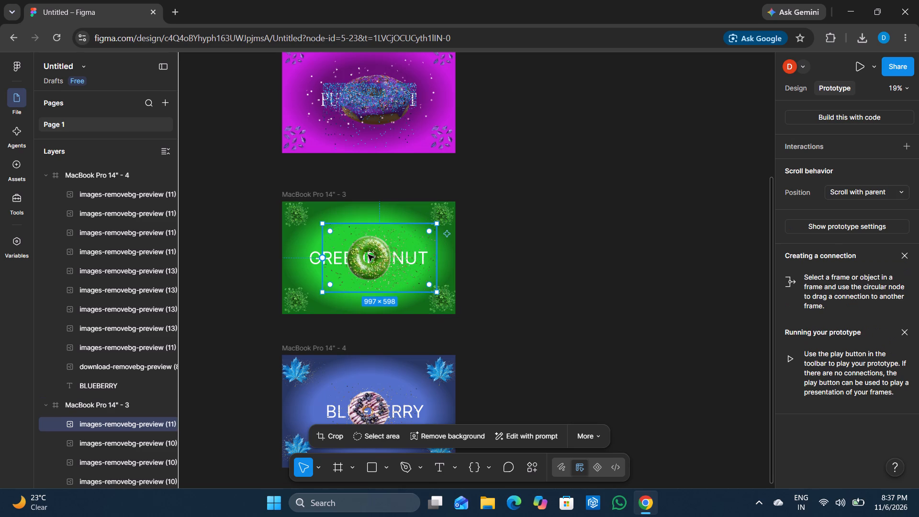
{"action": "left_click_drag", "start_coordinate": [374, 259], "coordinate": [369, 260]}
{"action": "left_click", "coordinate": [670, 201]}
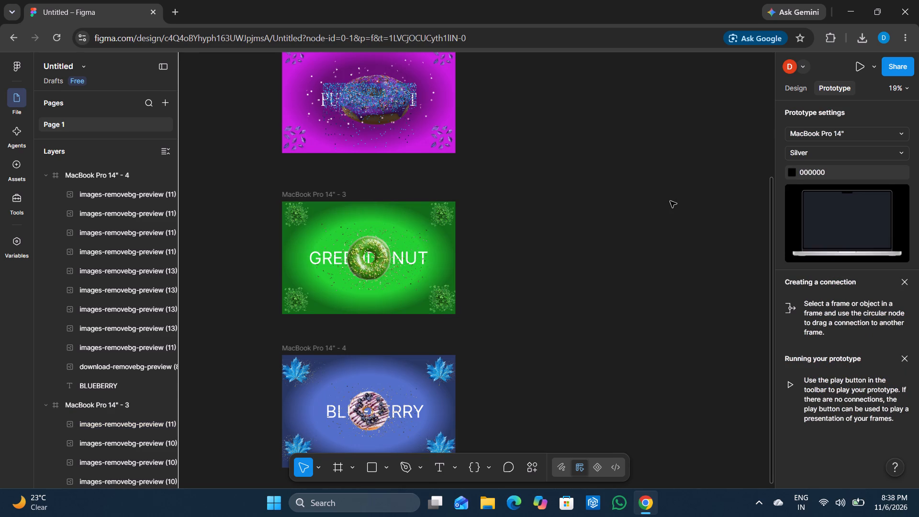
Look over the green donut slide and the BLUEBERRY slide below it to compare their speckles.
{"action": "key", "text": "Down"}
{"action": "key", "text": "Down"}
{"action": "key", "text": "Down"}
{"action": "key", "text": "Down"}
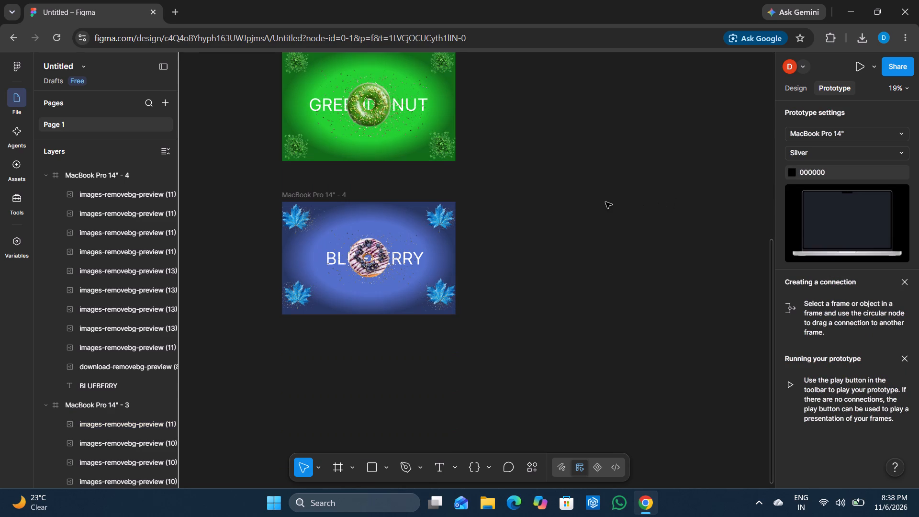
{"action": "key", "text": "Up"}
{"action": "key", "text": "Up"}
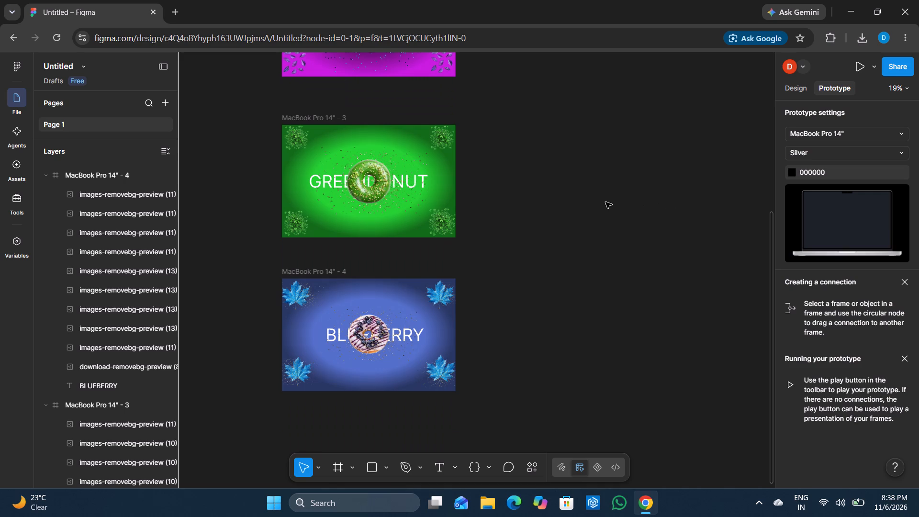